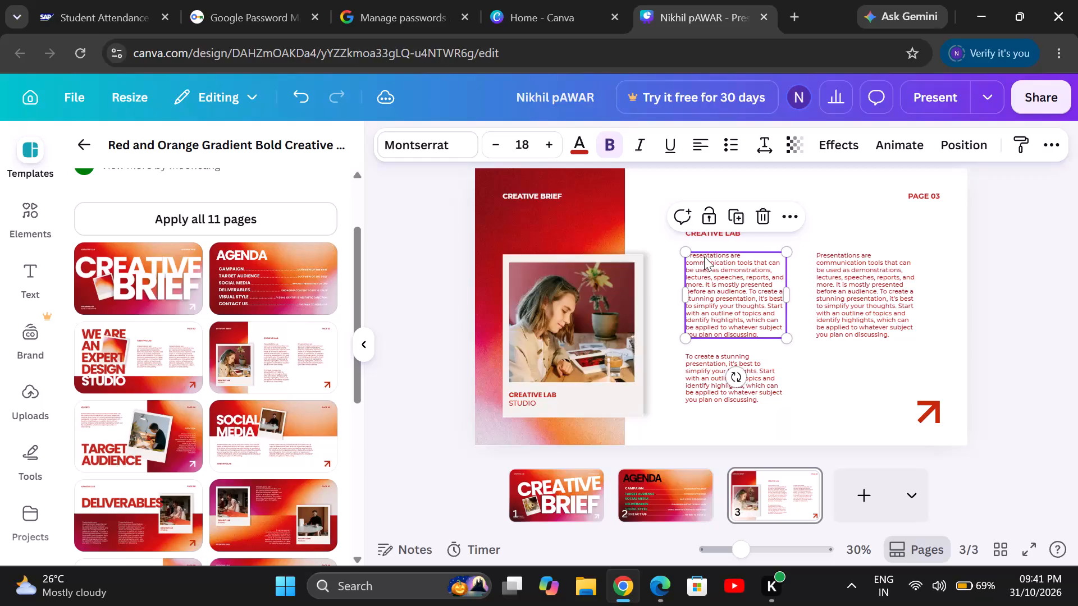
Copy the first body paragraph under CREATIVE LAB on page 3 and search Google for it in a new tab.
{"action": "left_click", "coordinate": [706, 274]}
{"action": "key", "text": "ctrl+a"}
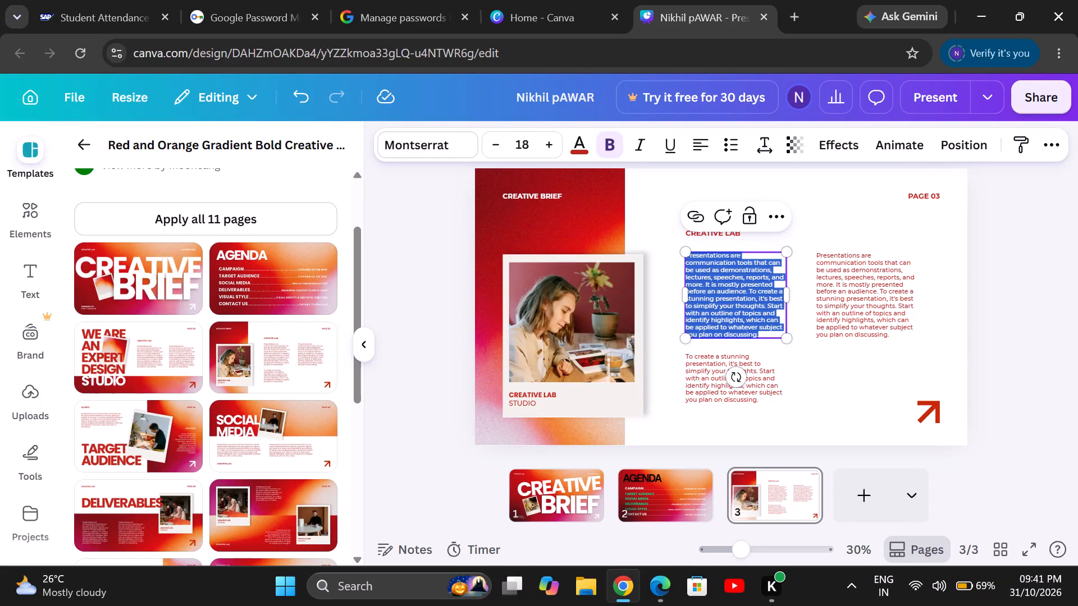
{"action": "key", "text": "ctrl+c"}
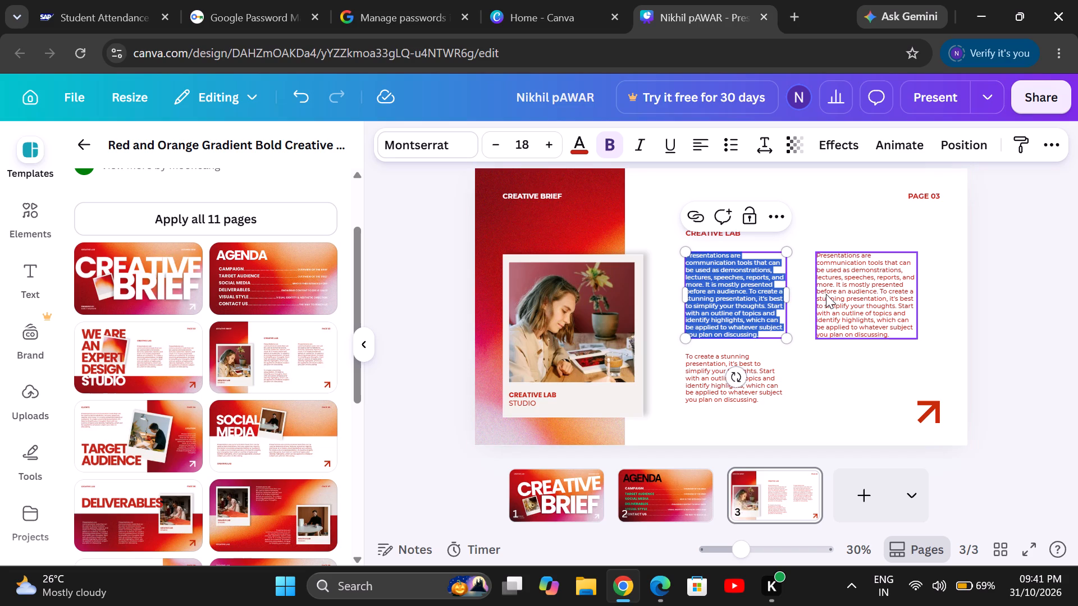
{"action": "left_click", "coordinate": [782, 14]}
{"action": "left_click", "coordinate": [792, 13]}
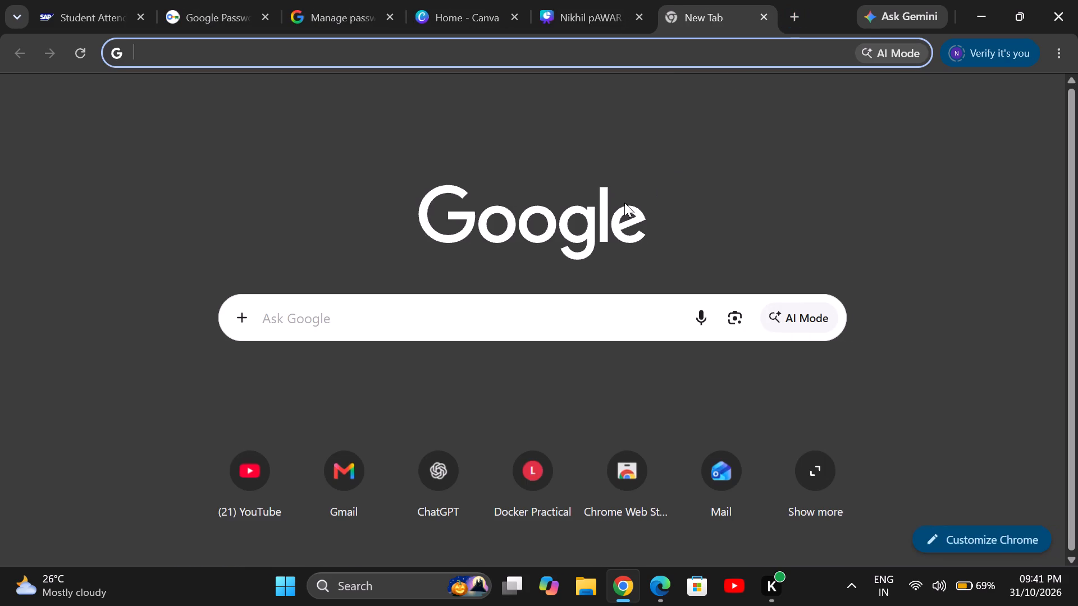
{"action": "left_click", "coordinate": [575, 323]}
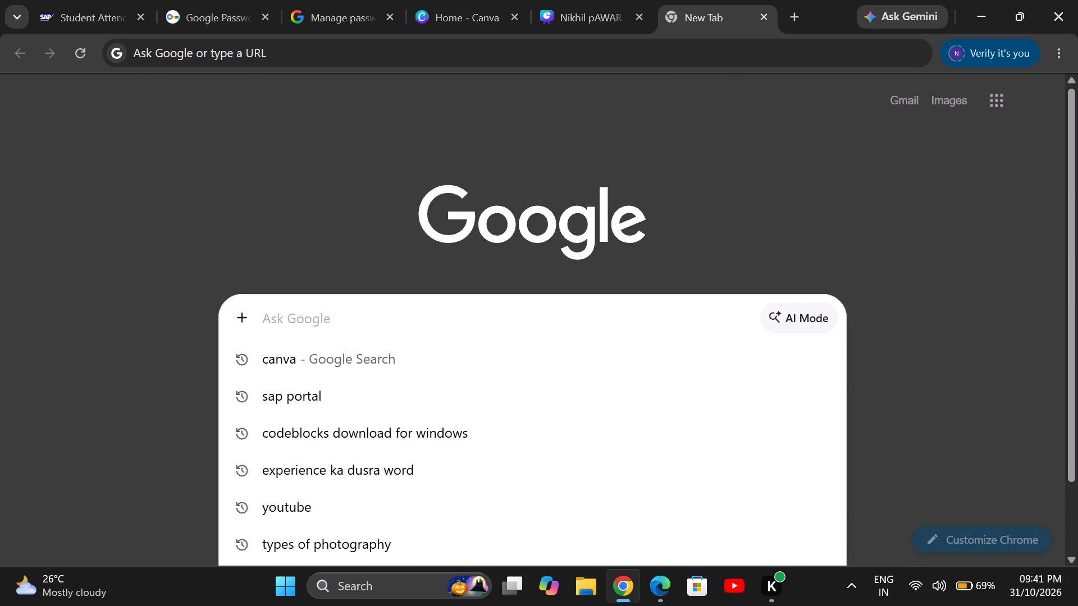
{"action": "key", "text": "ctrl+v"}
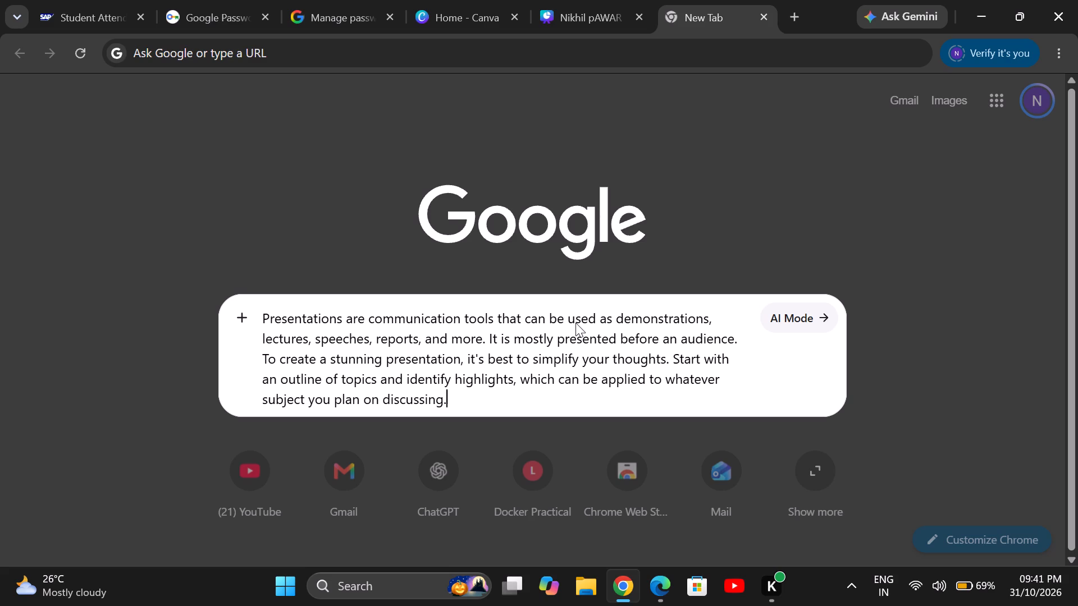
{"action": "key", "text": "Return"}
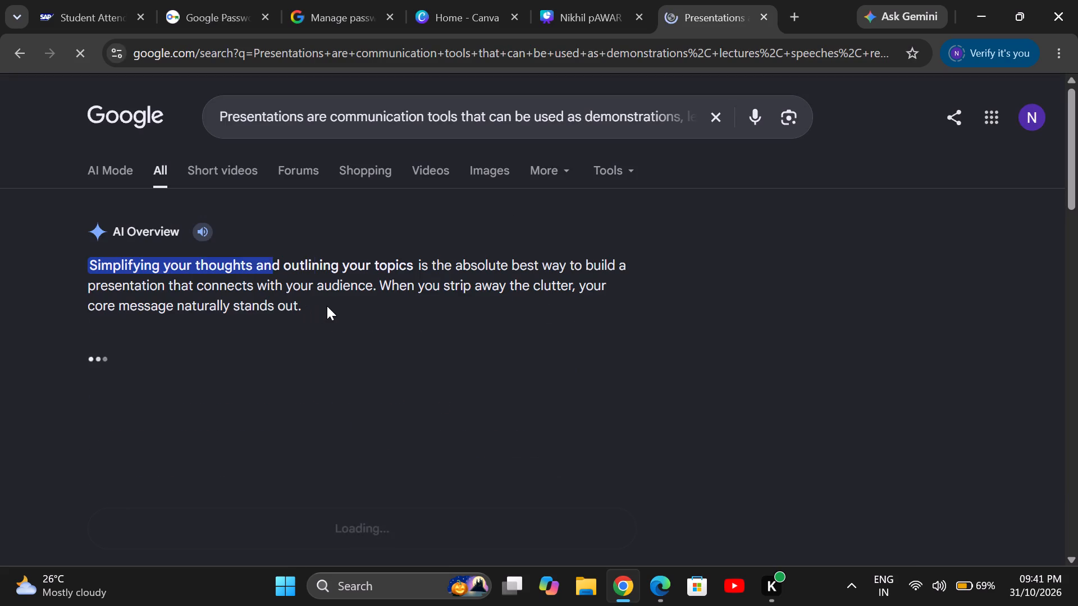
Ask the follow-up question "alternate de" under the AI overview of the search results.
{"action": "scroll", "coordinate": [329, 306], "scroll_direction": "down", "scroll_amount": 3}
{"action": "left_click", "coordinate": [349, 376]}
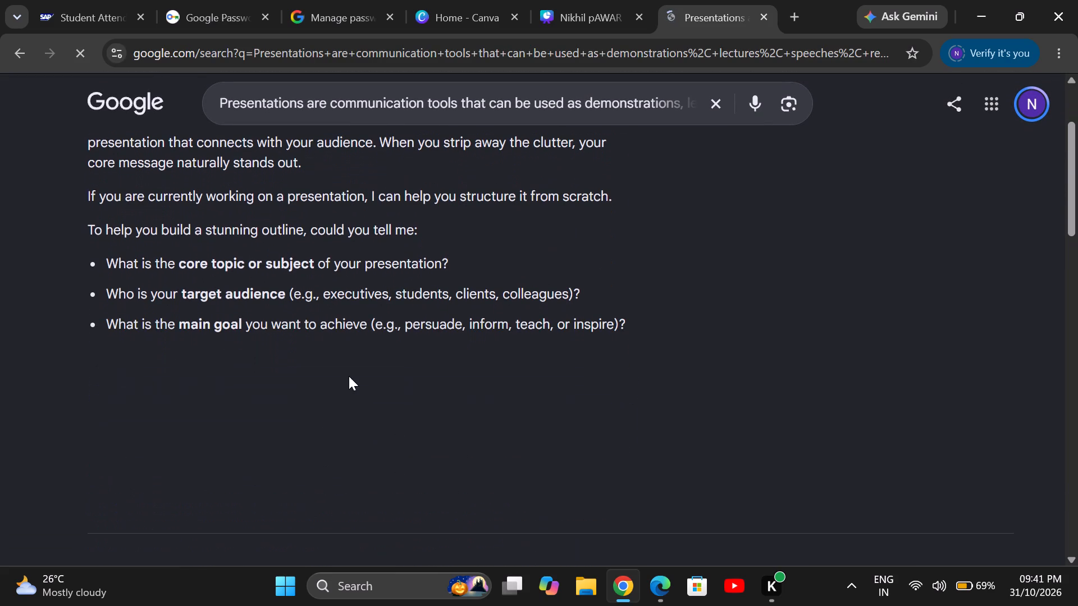
{"action": "scroll", "coordinate": [340, 407], "scroll_direction": "down", "scroll_amount": 2}
{"action": "scroll", "coordinate": [340, 407], "scroll_direction": "up", "scroll_amount": 1}
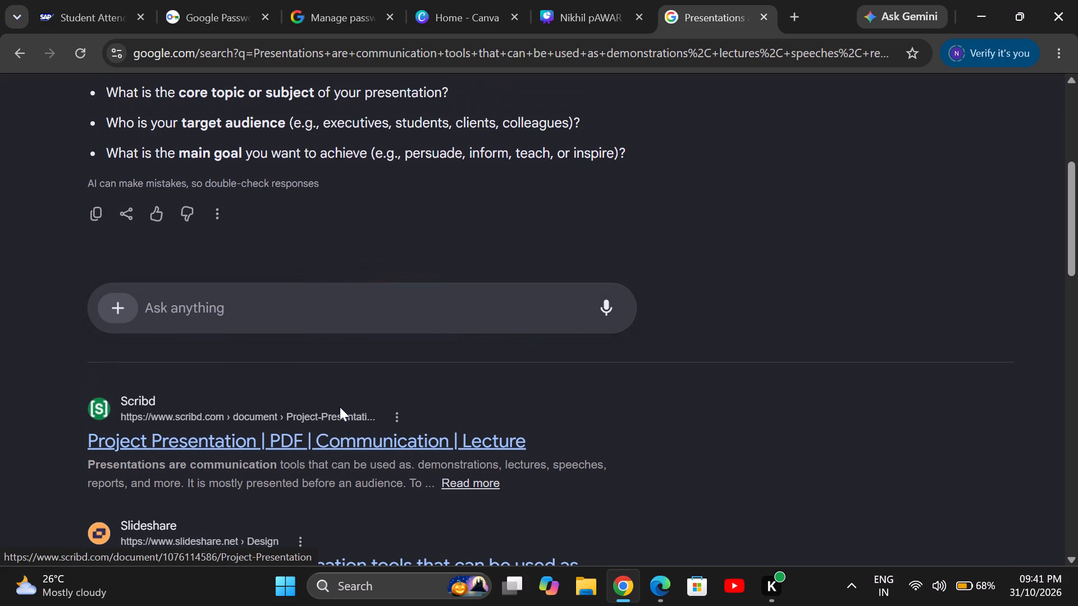
{"action": "left_click", "coordinate": [381, 306]}
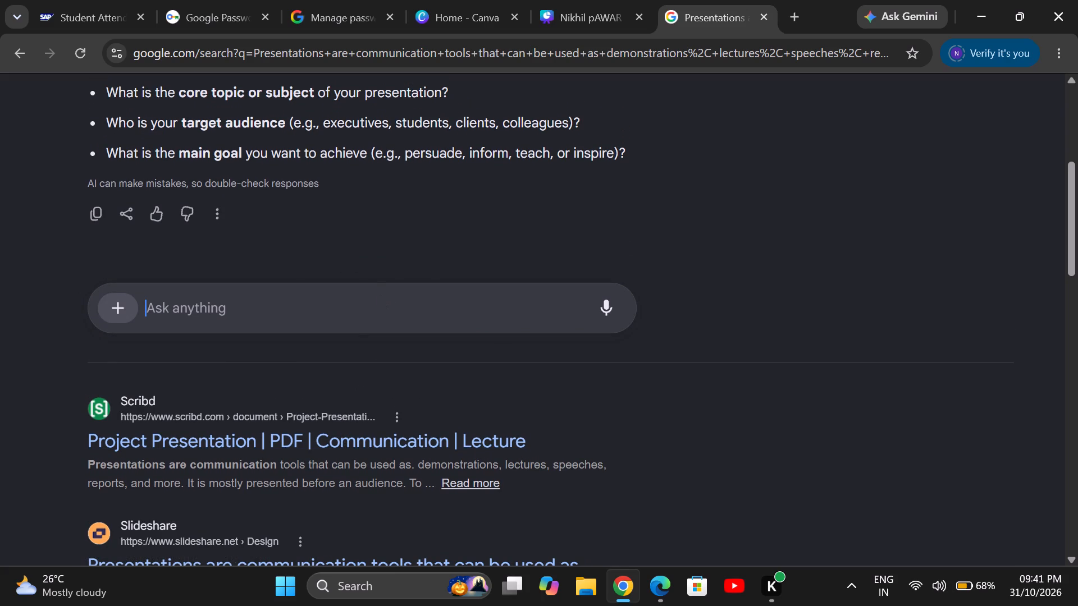
{"action": "type", "text": "alternate"}
{"action": "key", "text": "space"}
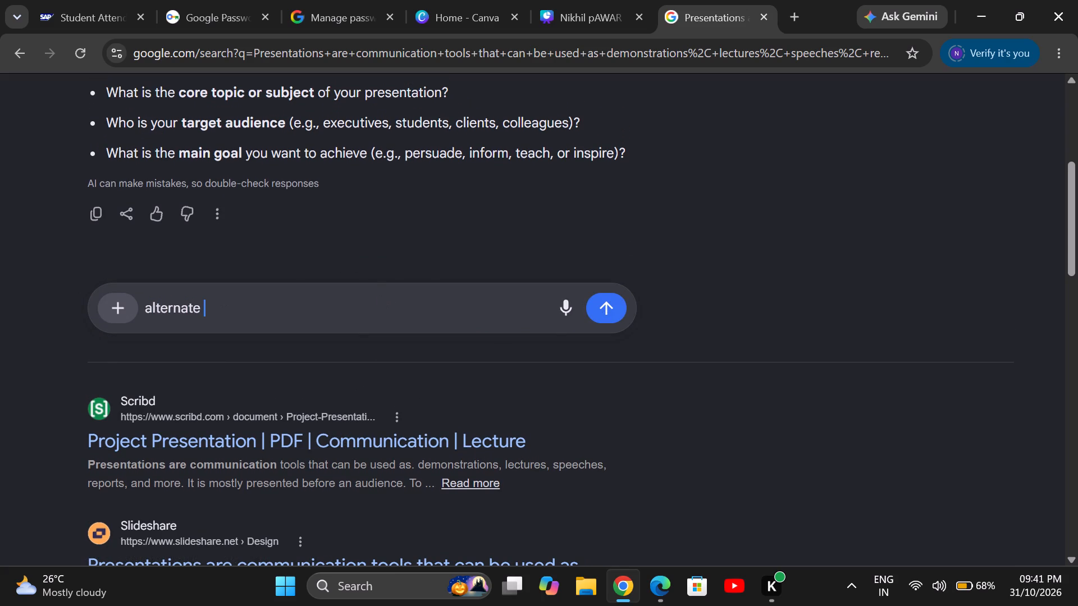
{"action": "type", "text": "de"}
{"action": "key", "text": "Return"}
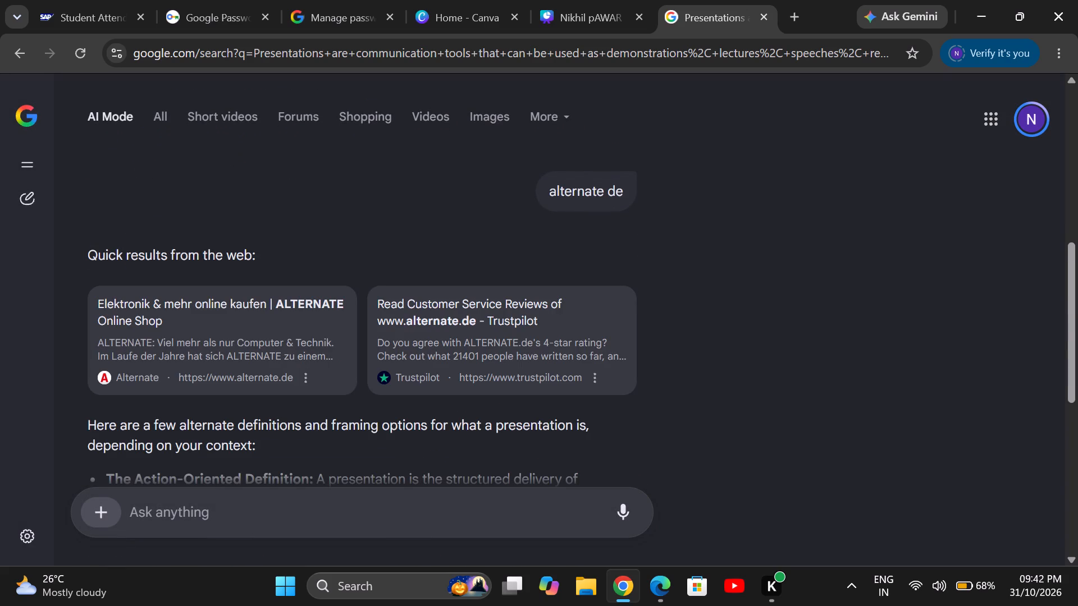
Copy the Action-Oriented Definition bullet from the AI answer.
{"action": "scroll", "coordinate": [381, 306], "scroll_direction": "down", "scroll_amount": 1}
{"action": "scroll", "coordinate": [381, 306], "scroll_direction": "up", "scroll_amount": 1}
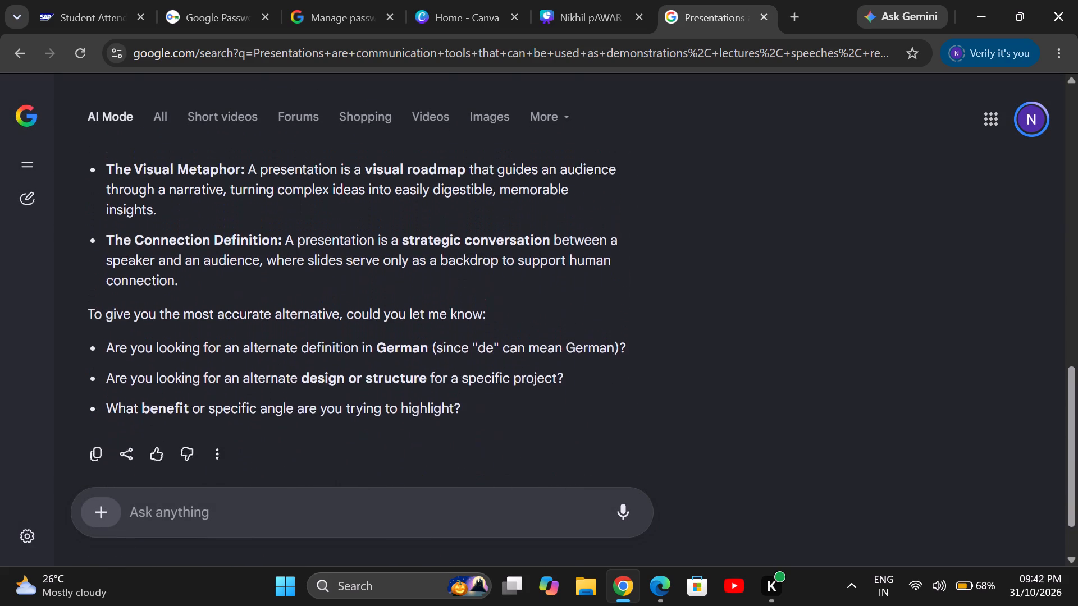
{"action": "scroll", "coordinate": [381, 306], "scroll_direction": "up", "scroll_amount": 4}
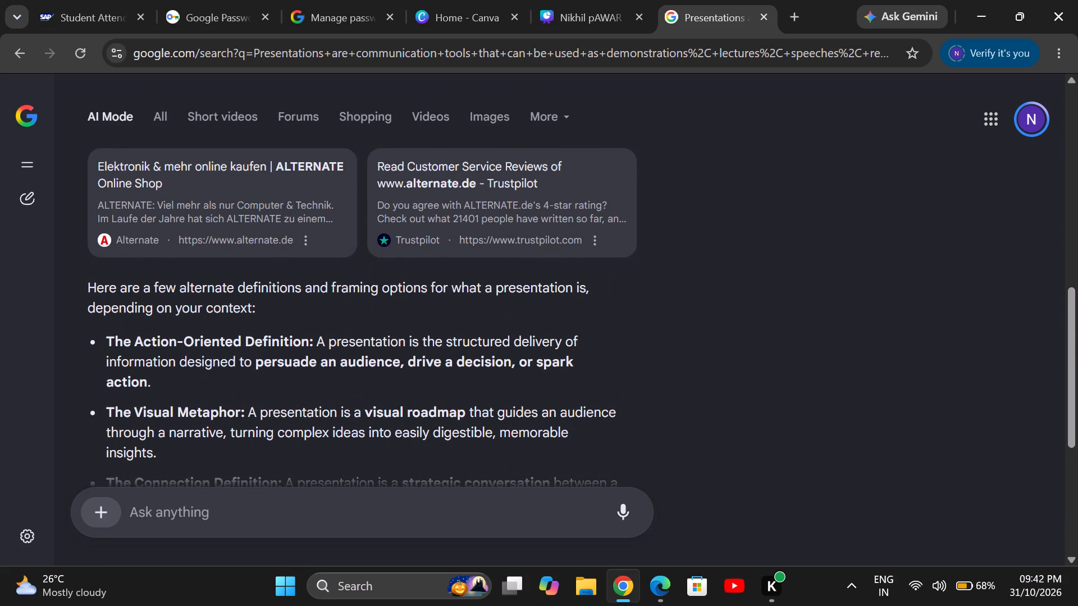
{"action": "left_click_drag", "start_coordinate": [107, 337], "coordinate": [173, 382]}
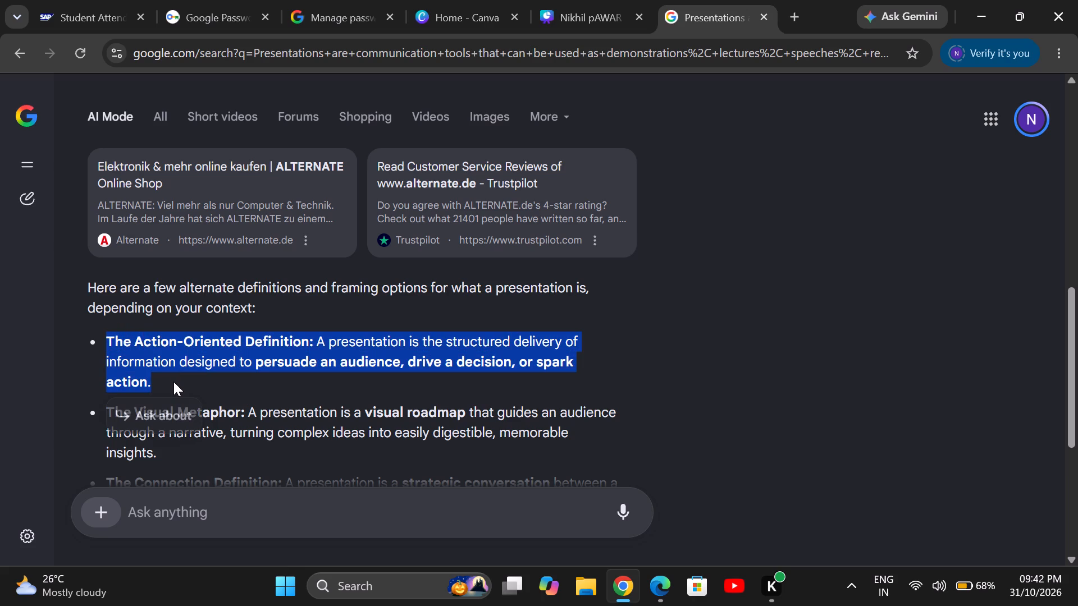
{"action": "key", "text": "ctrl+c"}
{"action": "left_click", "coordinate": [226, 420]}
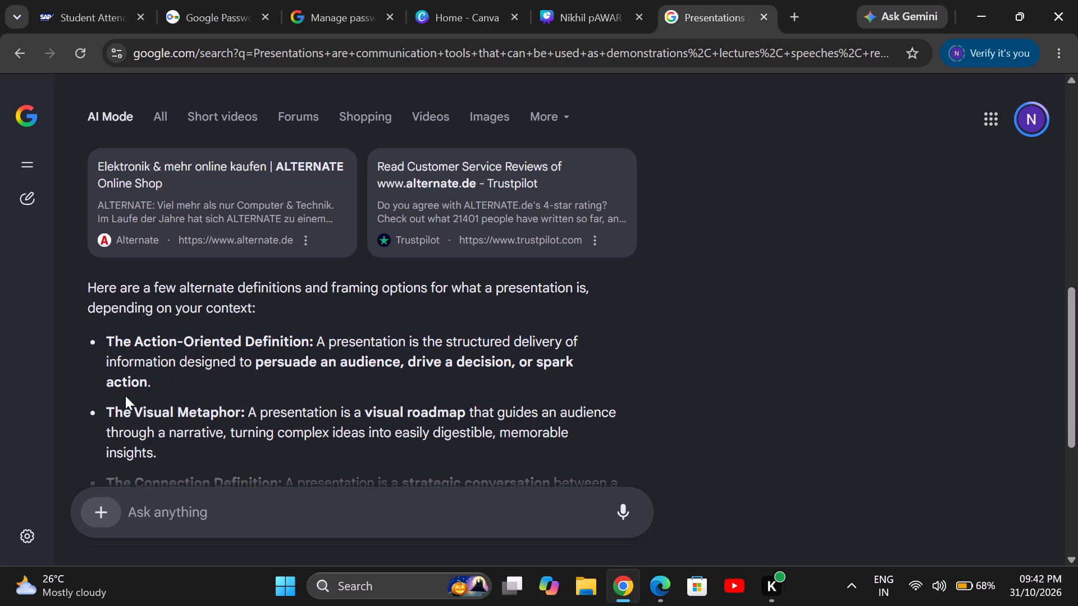
Replace the first body paragraph on Canva page 3 with the AI answer's Visual Metaphor bullet, without a trailing empty bullet.
{"action": "left_click_drag", "start_coordinate": [109, 411], "coordinate": [199, 441]}
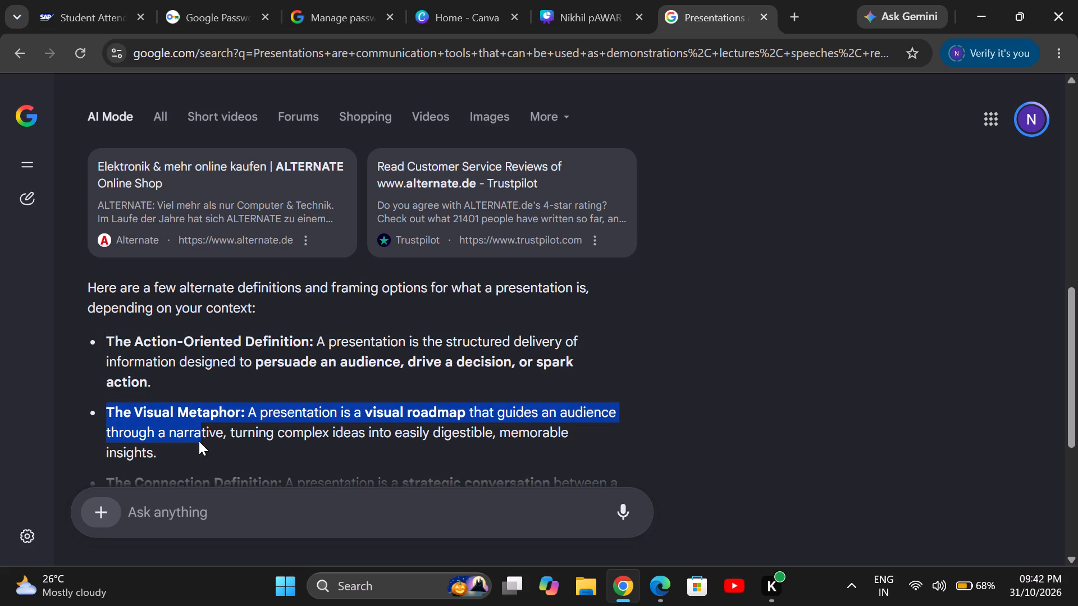
{"action": "left_click_drag", "start_coordinate": [199, 441], "coordinate": [193, 446]}
{"action": "key", "text": "ctrl+c"}
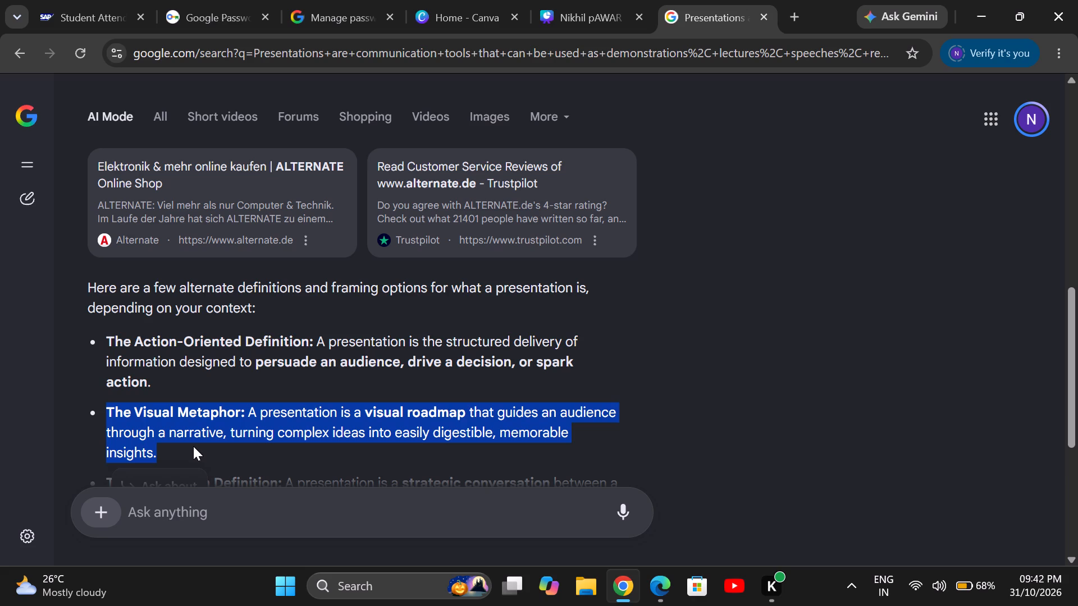
{"action": "left_click", "coordinate": [598, 17]}
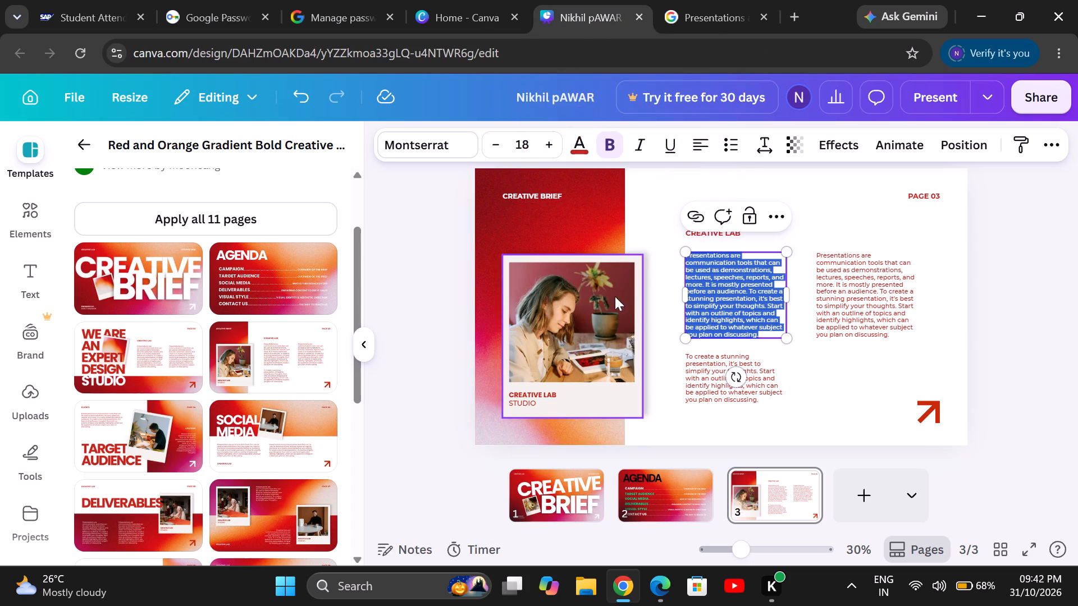
{"action": "key", "text": "ctrl+v"}
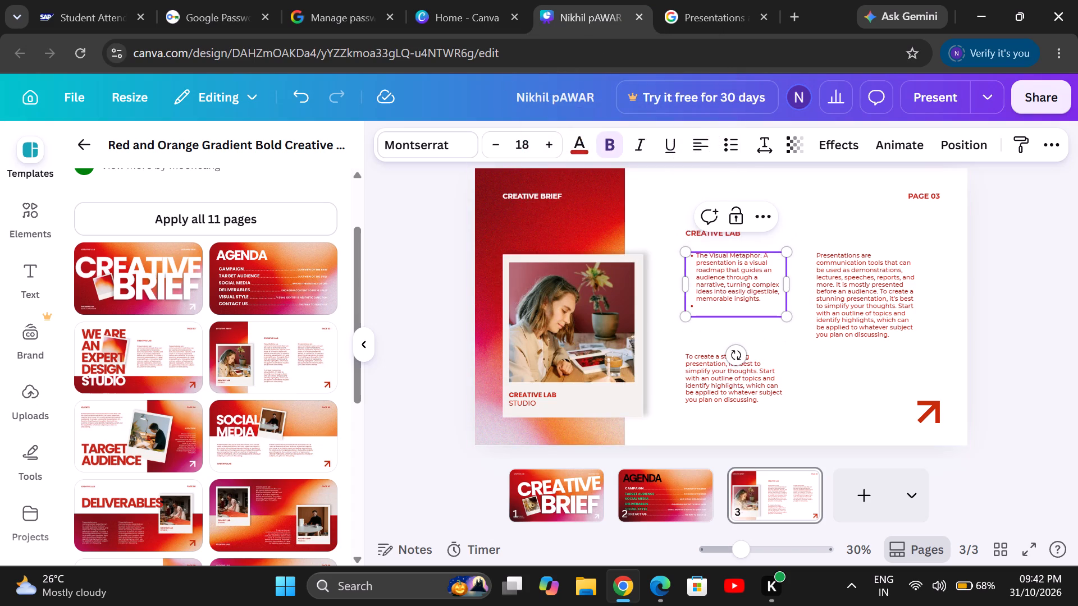
{"action": "left_click", "coordinate": [701, 304]}
{"action": "key", "text": "BackSpace"}
{"action": "key", "text": "BackSpace"}
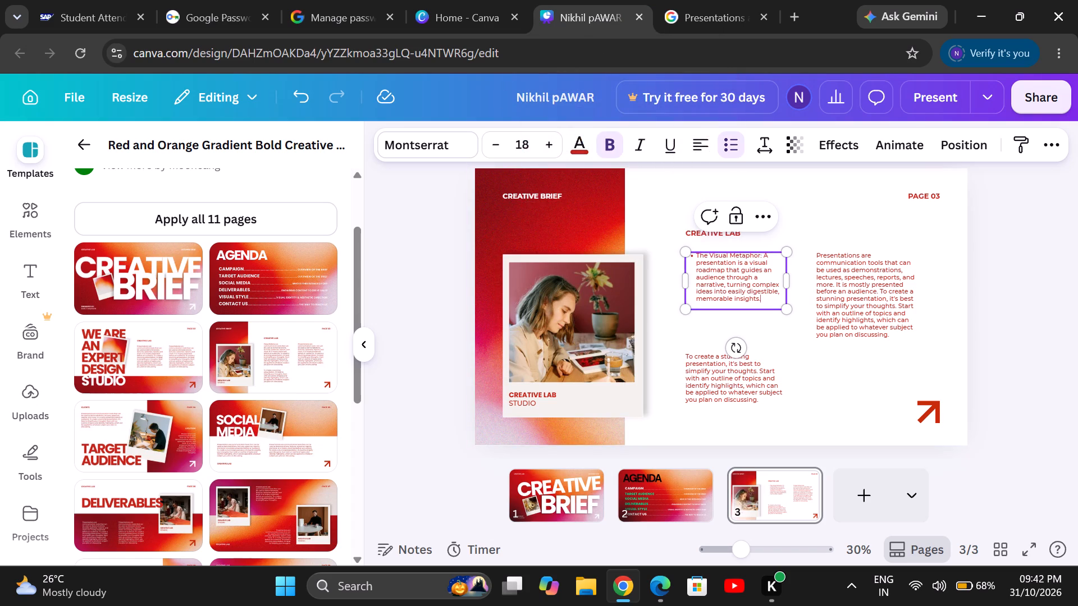
Resize the Visual Metaphor text box to fit beside the other text column, with its text scaled to size 23.4.
{"action": "left_click_drag", "start_coordinate": [787, 287], "coordinate": [784, 288]}
{"action": "left_click_drag", "start_coordinate": [784, 288], "coordinate": [761, 300]}
{"action": "left_click_drag", "start_coordinate": [759, 333], "coordinate": [765, 336]}
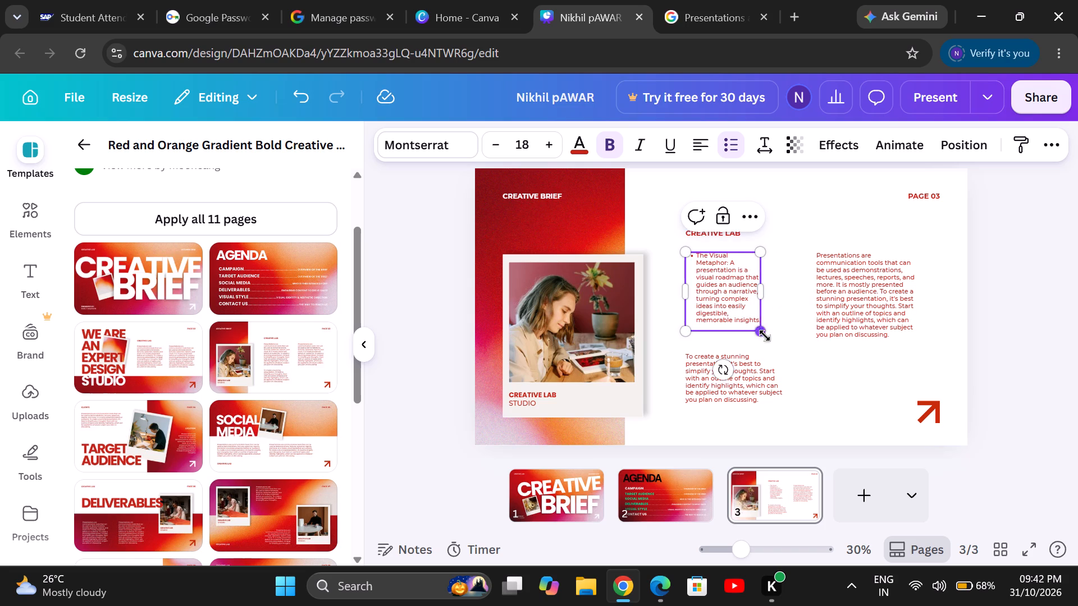
{"action": "left_click_drag", "start_coordinate": [765, 336], "coordinate": [776, 338]}
{"action": "left_click_drag", "start_coordinate": [770, 294], "coordinate": [775, 306]}
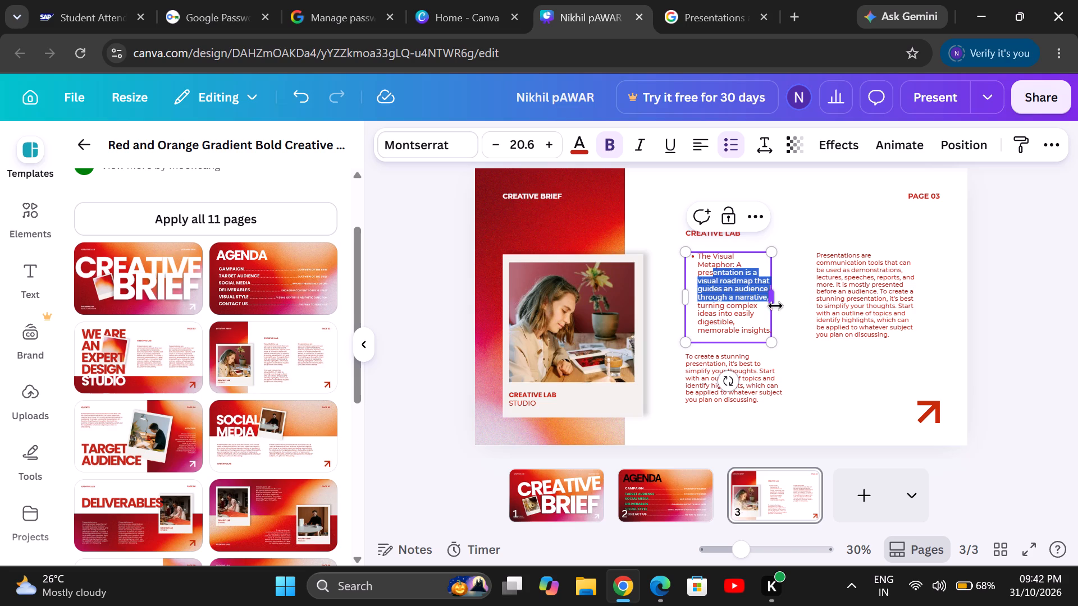
{"action": "left_click_drag", "start_coordinate": [775, 306], "coordinate": [771, 301]}
{"action": "left_click", "coordinate": [771, 301]}
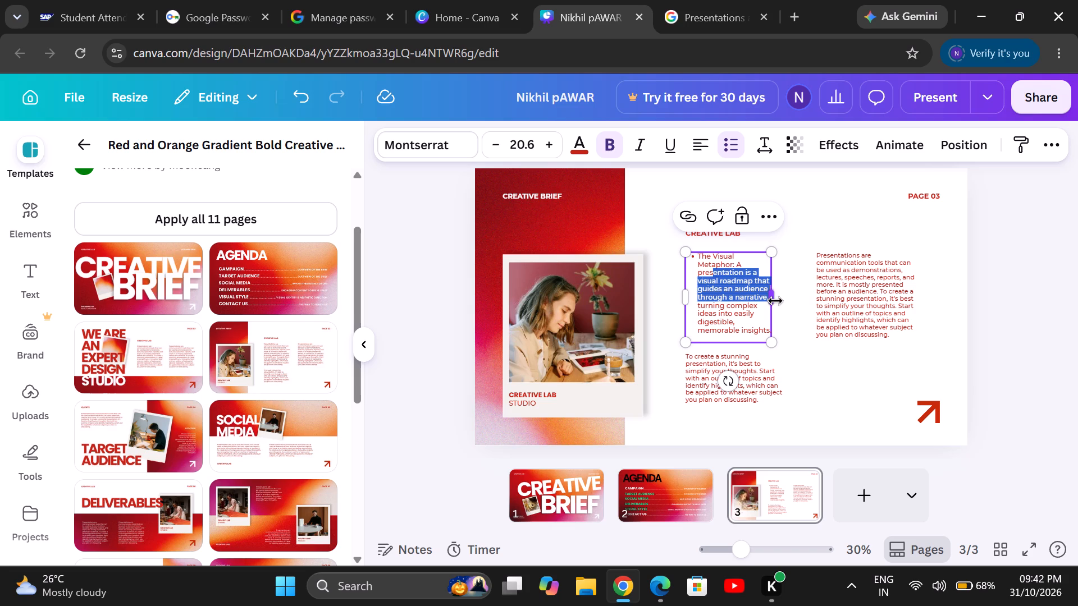
{"action": "double_click", "coordinate": [777, 301]}
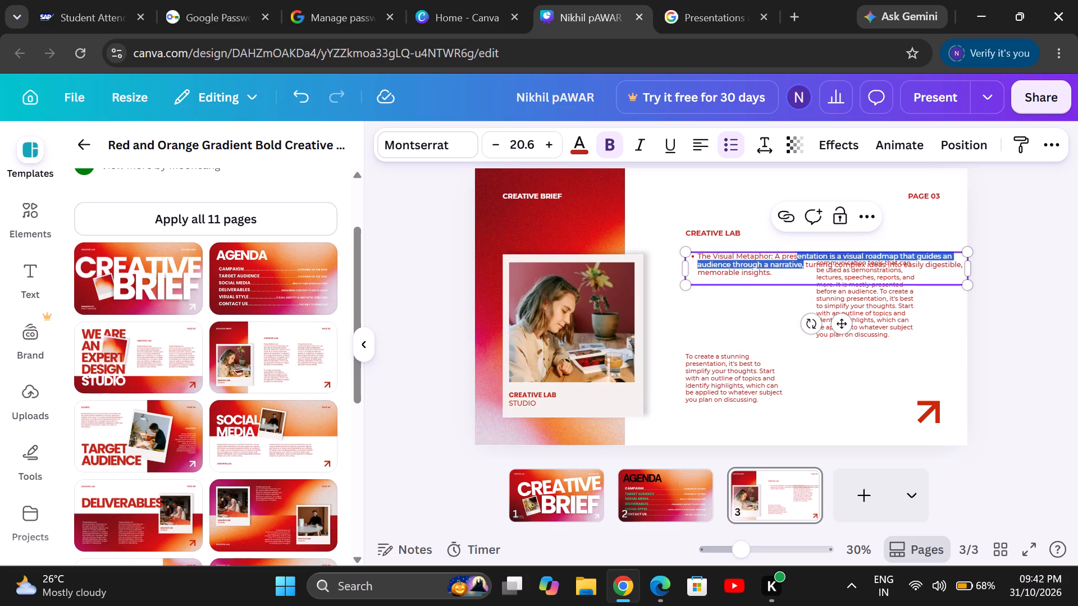
{"action": "left_click", "coordinate": [967, 268]}
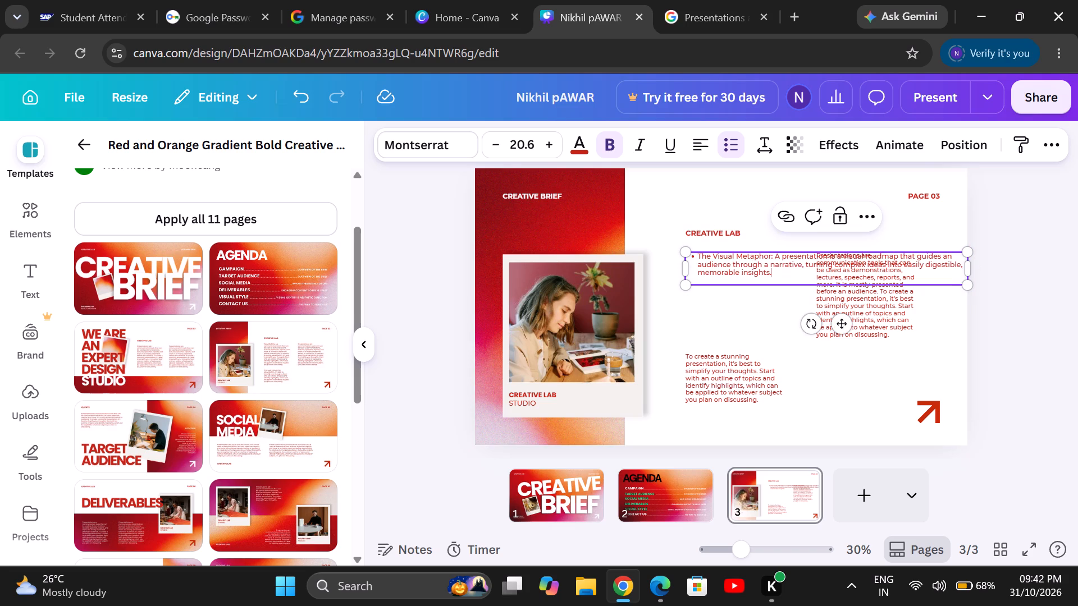
{"action": "left_click_drag", "start_coordinate": [969, 268], "coordinate": [880, 290]}
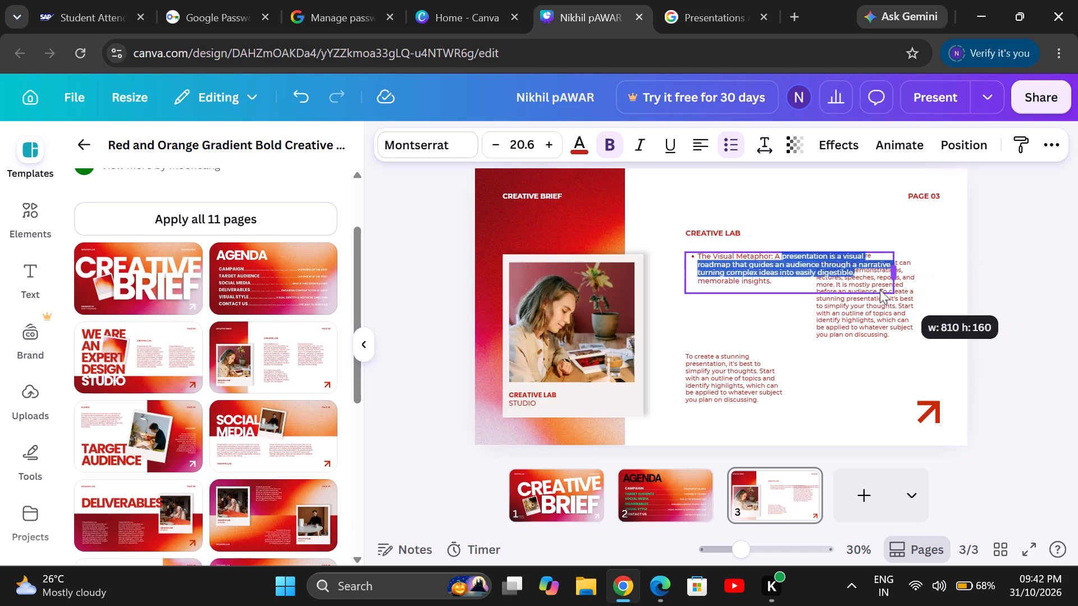
{"action": "left_click_drag", "start_coordinate": [880, 290], "coordinate": [800, 311]}
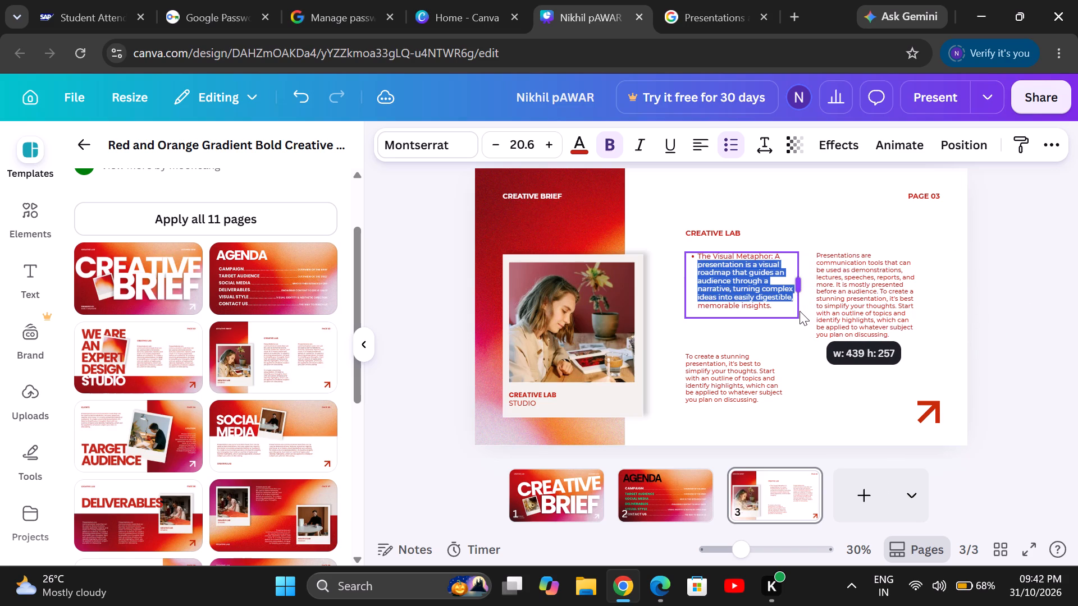
{"action": "left_click_drag", "start_coordinate": [800, 311], "coordinate": [793, 324]}
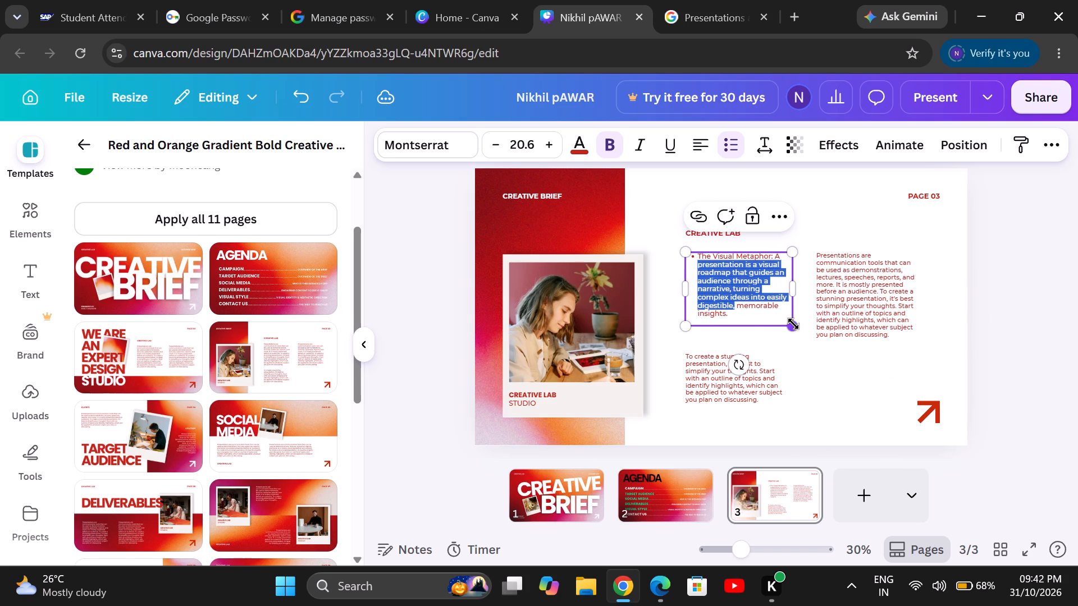
{"action": "left_click_drag", "start_coordinate": [794, 328], "coordinate": [801, 340]}
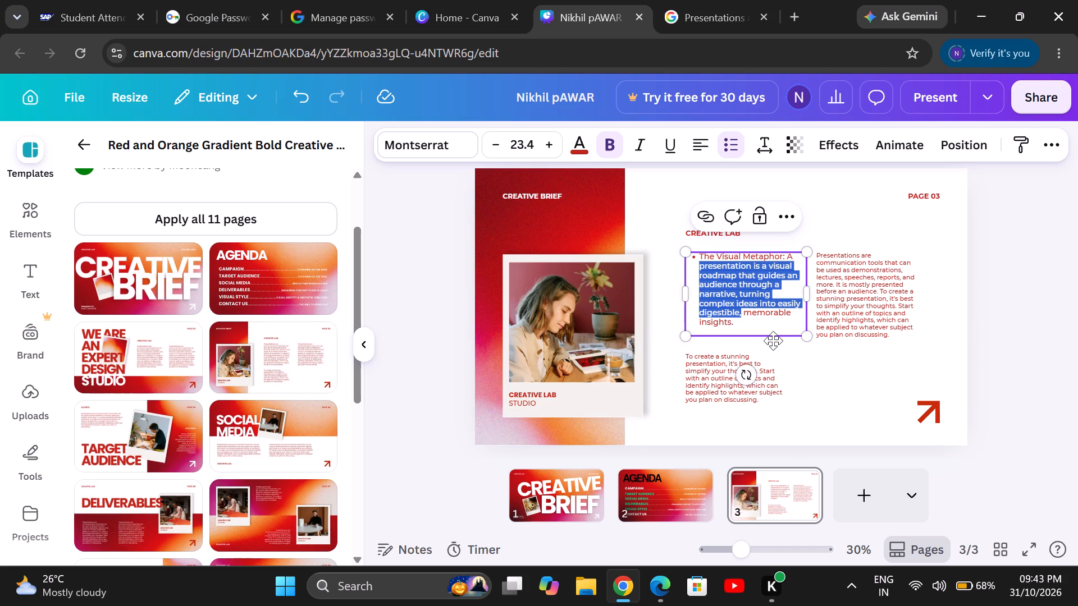
Move the Visual Metaphor text box so its top aligns with the photo frame and it centres over the paragraph below.
{"action": "left_click_drag", "start_coordinate": [773, 341], "coordinate": [766, 343]}
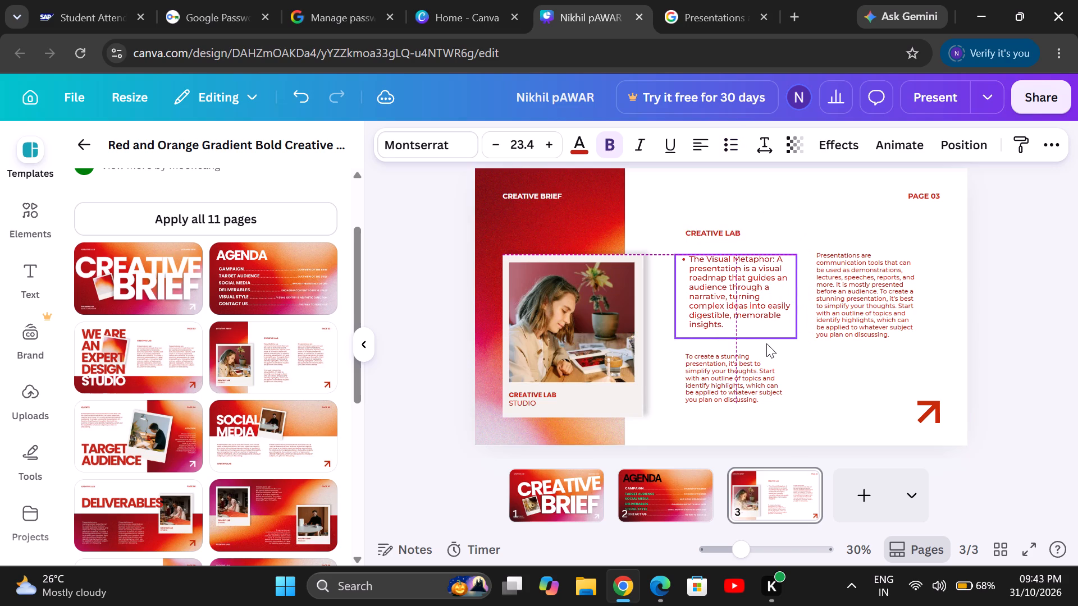
{"action": "left_click_drag", "start_coordinate": [766, 343], "coordinate": [766, 345]}
Enlarge the "To create a stunning presentation" text box to text size 22.1.
{"action": "left_click", "coordinate": [753, 363]}
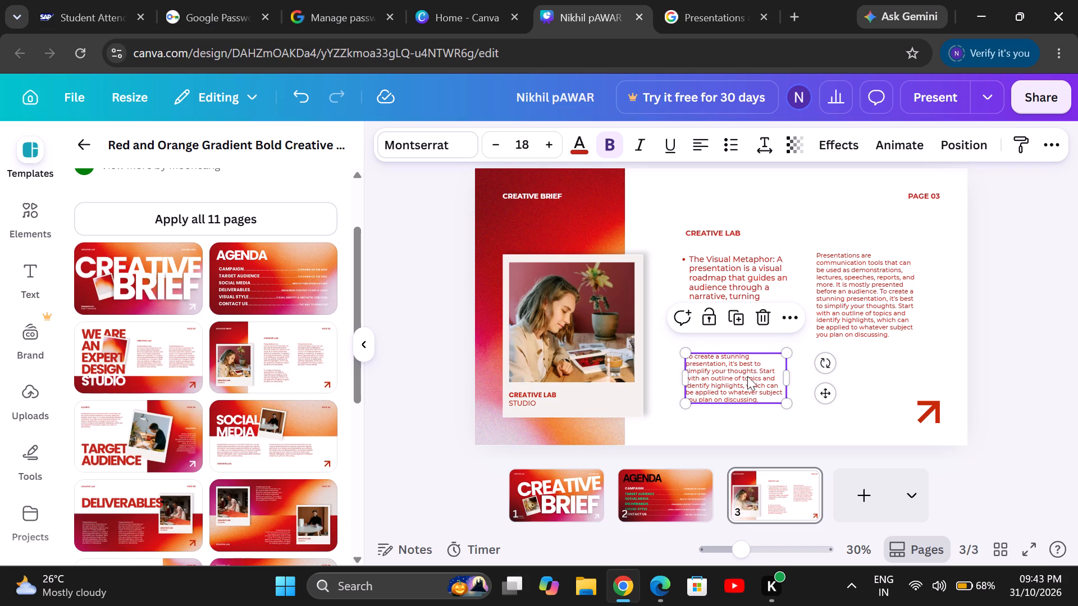
{"action": "left_click_drag", "start_coordinate": [785, 401], "coordinate": [802, 425]}
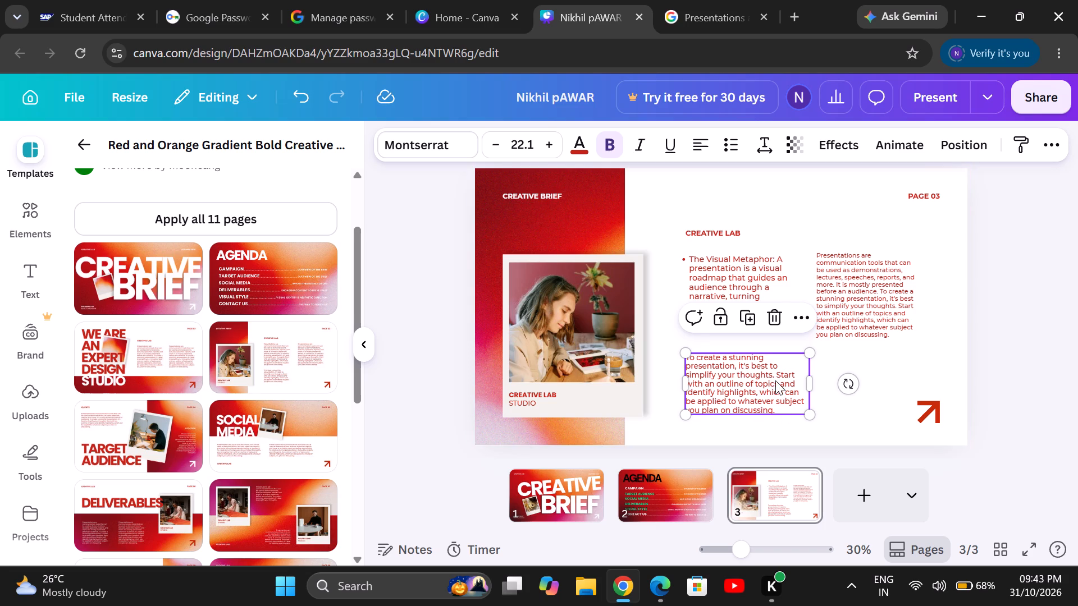
Move the "To create a stunning presentation" text box so its left edge aligns with the CREATIVE LAB heading, slightly higher on the page.
{"action": "left_click", "coordinate": [775, 380]}
{"action": "left_click_drag", "start_coordinate": [775, 380], "coordinate": [792, 414]}
{"action": "left_click", "coordinate": [792, 414]}
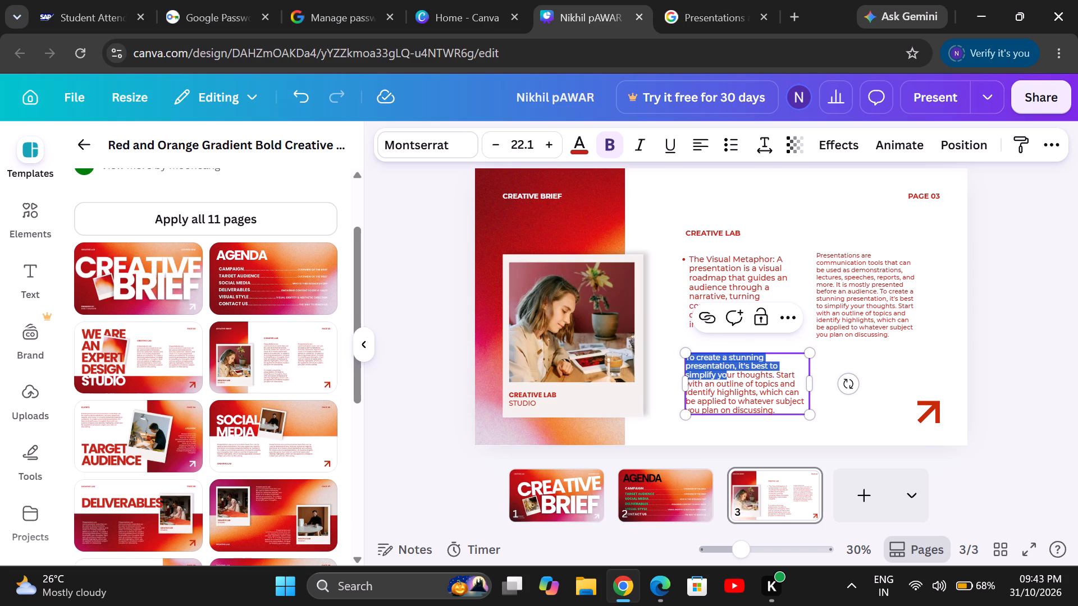
{"action": "left_click_drag", "start_coordinate": [787, 418], "coordinate": [768, 416]}
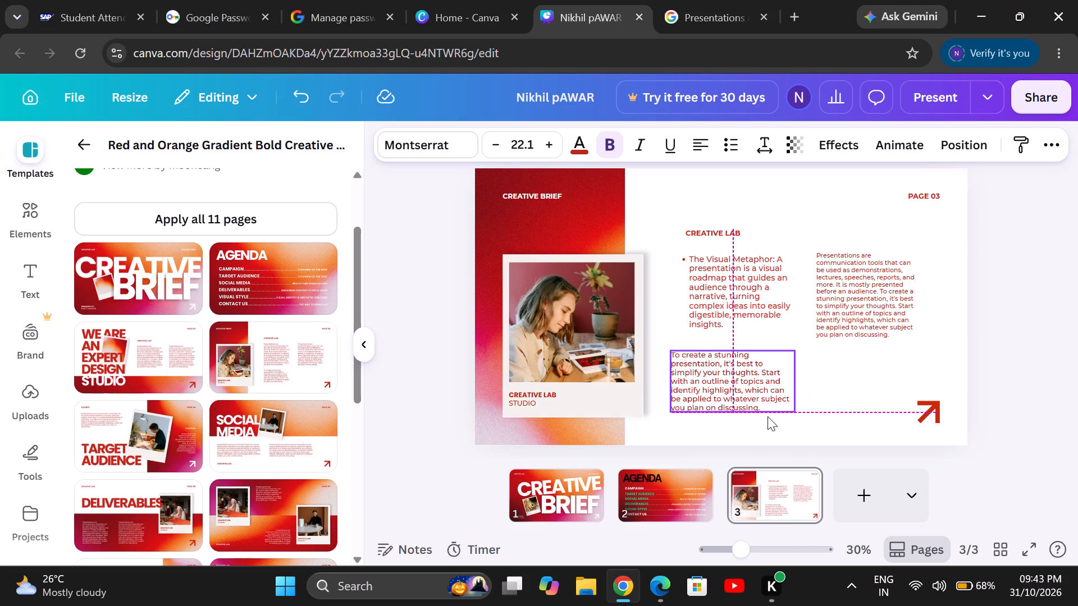
{"action": "left_click_drag", "start_coordinate": [768, 416], "coordinate": [771, 403]}
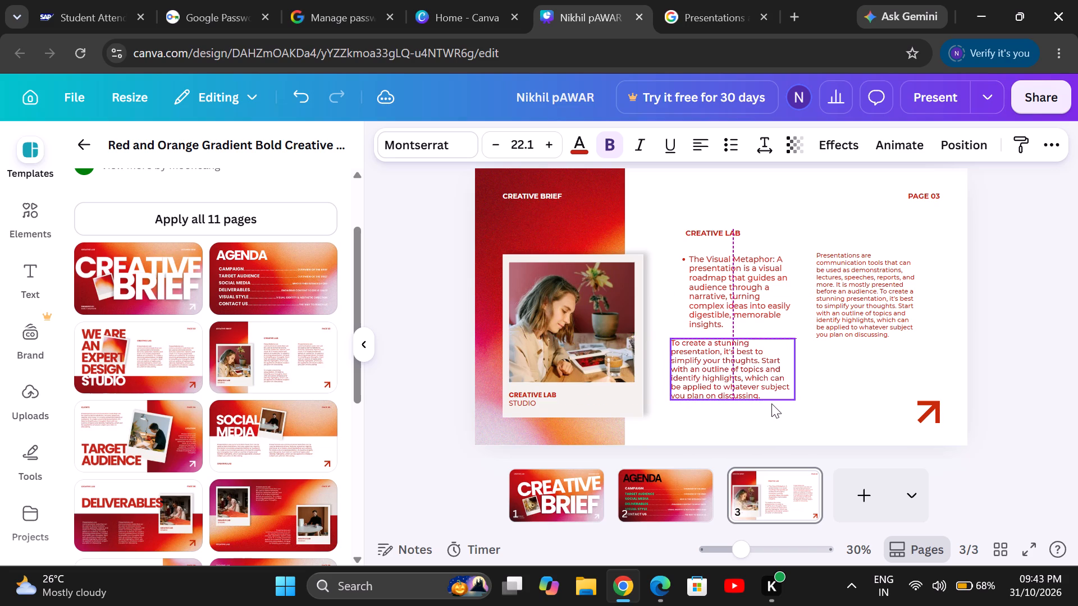
{"action": "left_click_drag", "start_coordinate": [771, 403], "coordinate": [774, 402]}
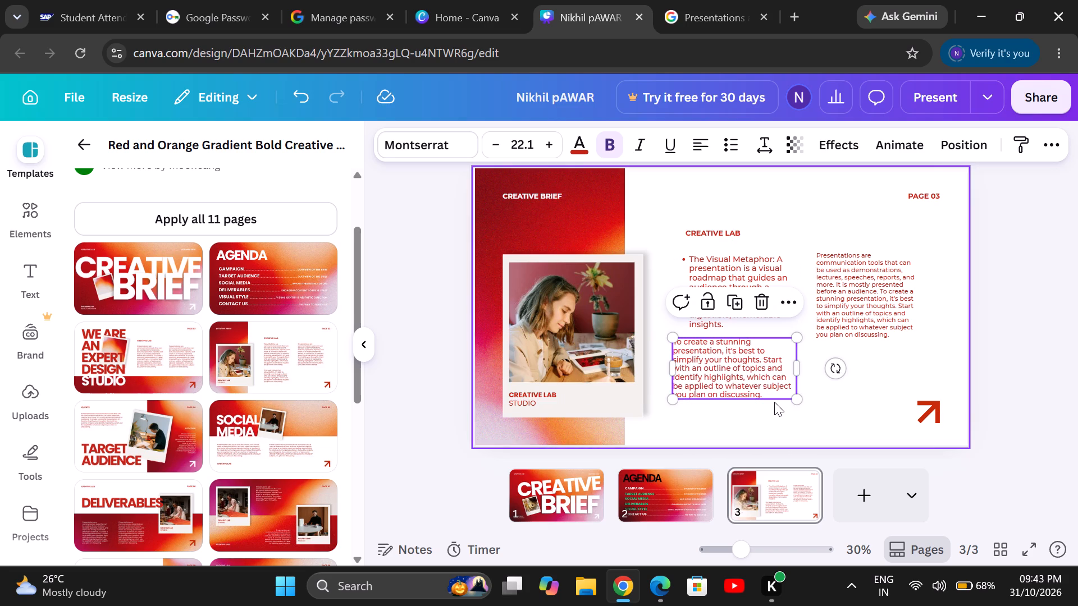
{"action": "left_click", "coordinate": [717, 366]}
{"action": "left_click", "coordinate": [698, 352]}
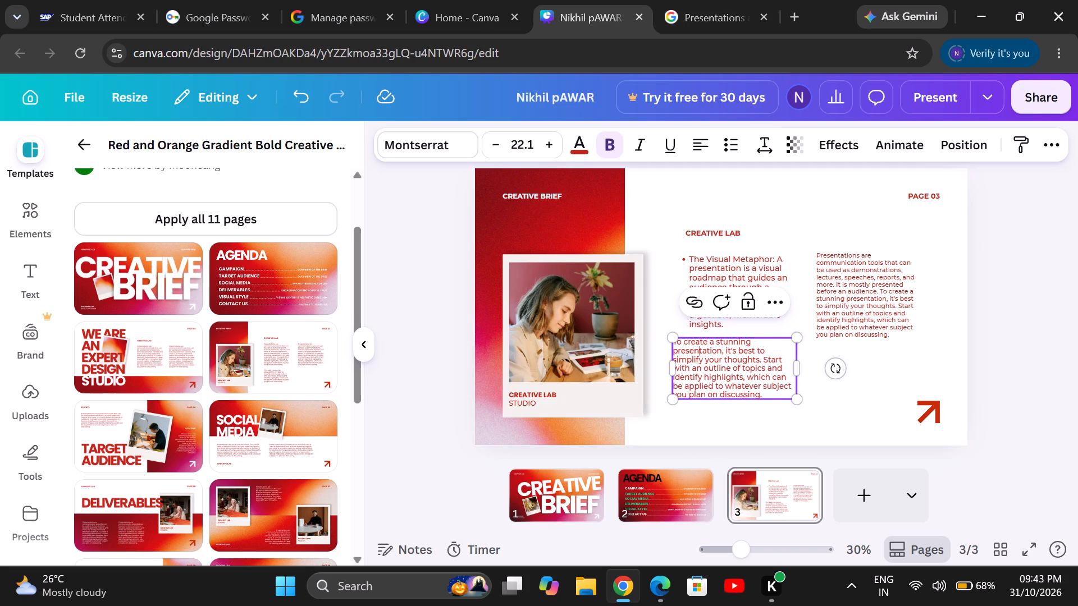
{"action": "left_click_drag", "start_coordinate": [700, 352], "coordinate": [728, 375]}
{"action": "left_click", "coordinate": [728, 375]}
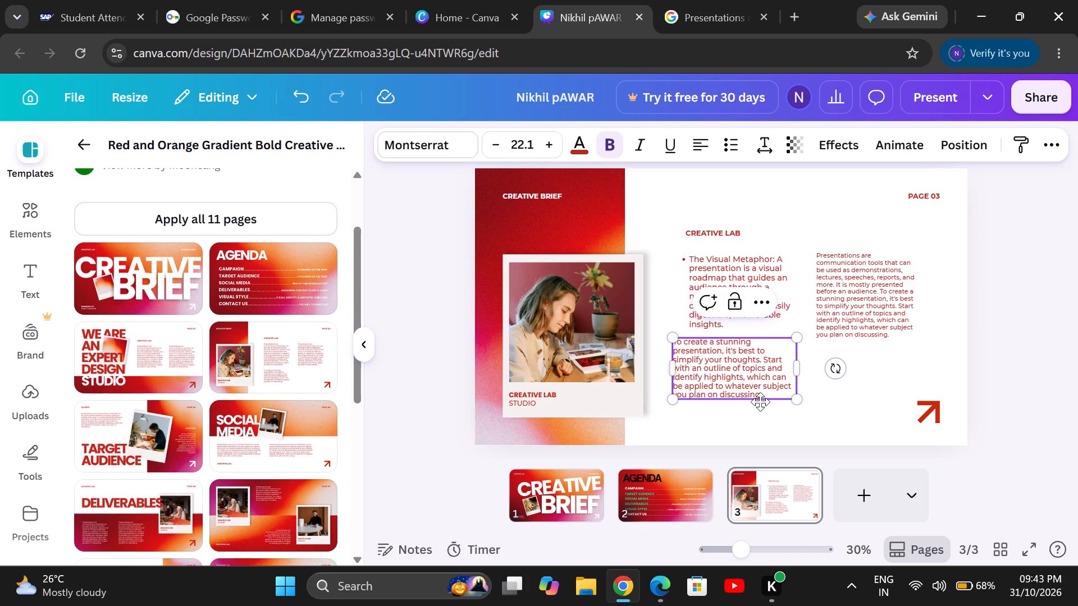
{"action": "left_click_drag", "start_coordinate": [760, 402], "coordinate": [770, 414]}
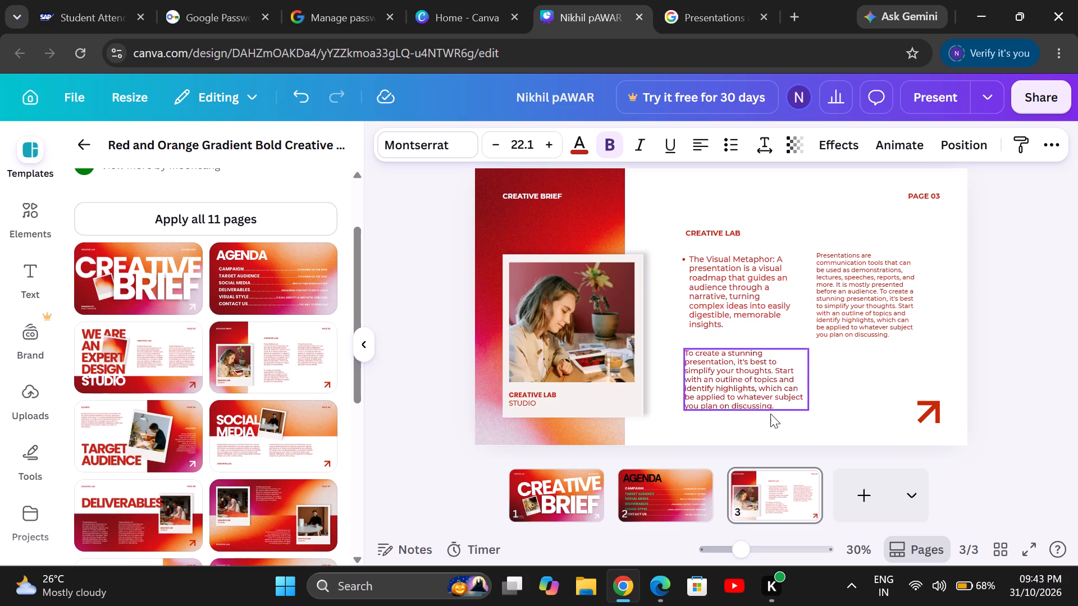
{"action": "left_click_drag", "start_coordinate": [770, 414], "coordinate": [770, 416]}
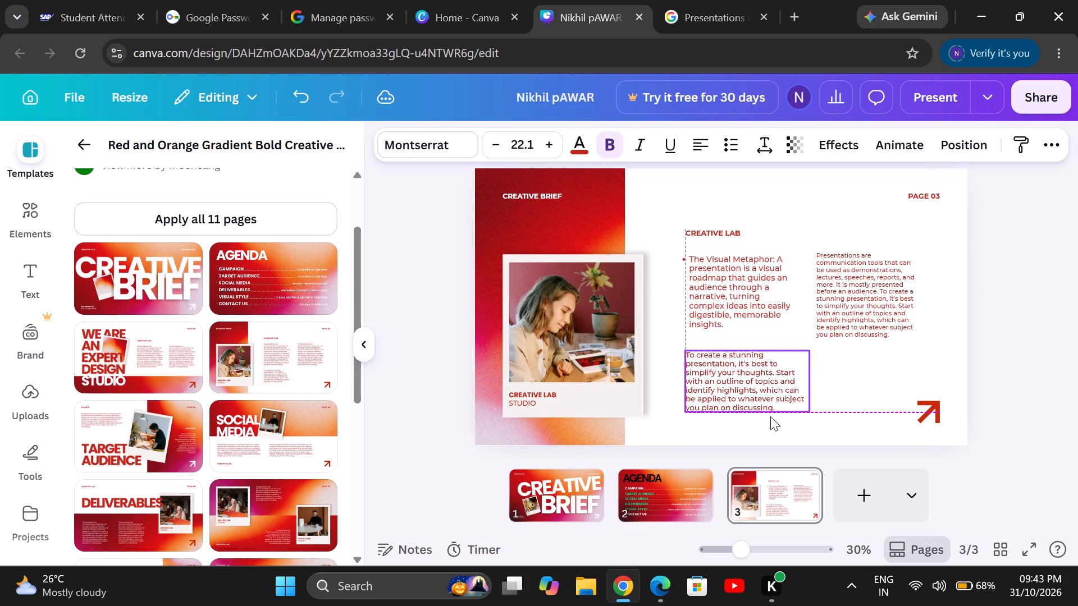
{"action": "left_click_drag", "start_coordinate": [770, 416], "coordinate": [769, 416]}
Scale the "Presentations are communication tools" text box up to text size 24.5 and narrow it so the paragraph wraps into more lines.
{"action": "left_click", "coordinate": [838, 317]}
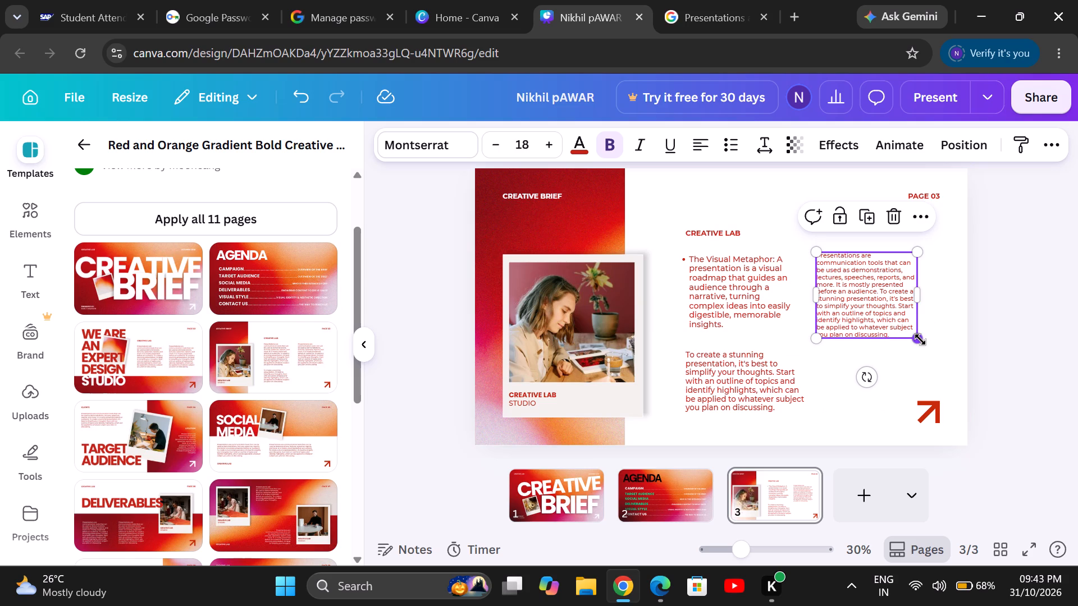
{"action": "left_click_drag", "start_coordinate": [920, 339], "coordinate": [949, 374]}
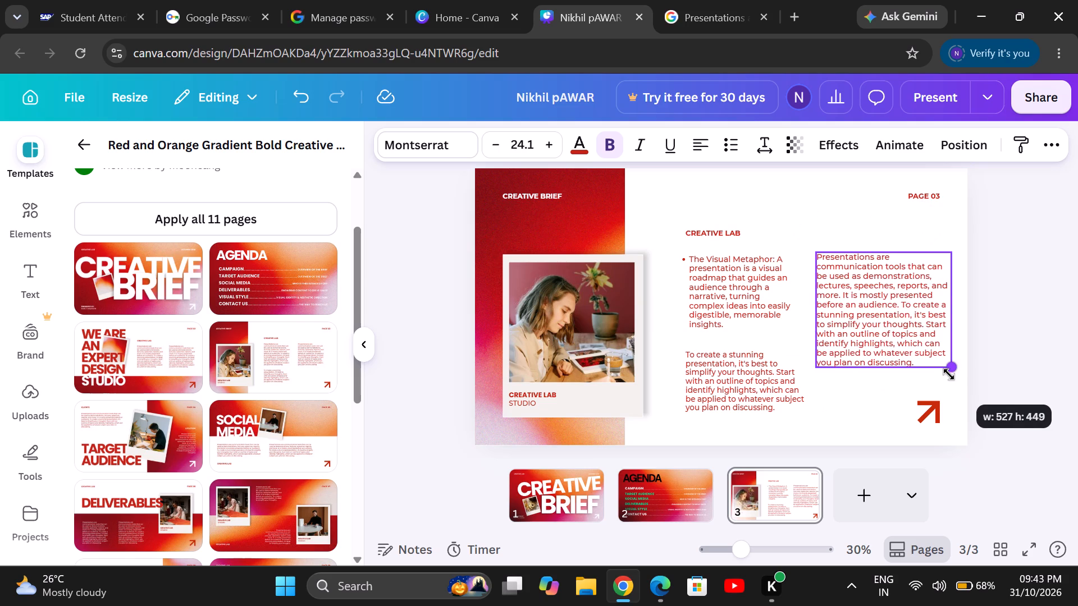
{"action": "left_click_drag", "start_coordinate": [949, 374], "coordinate": [945, 377]}
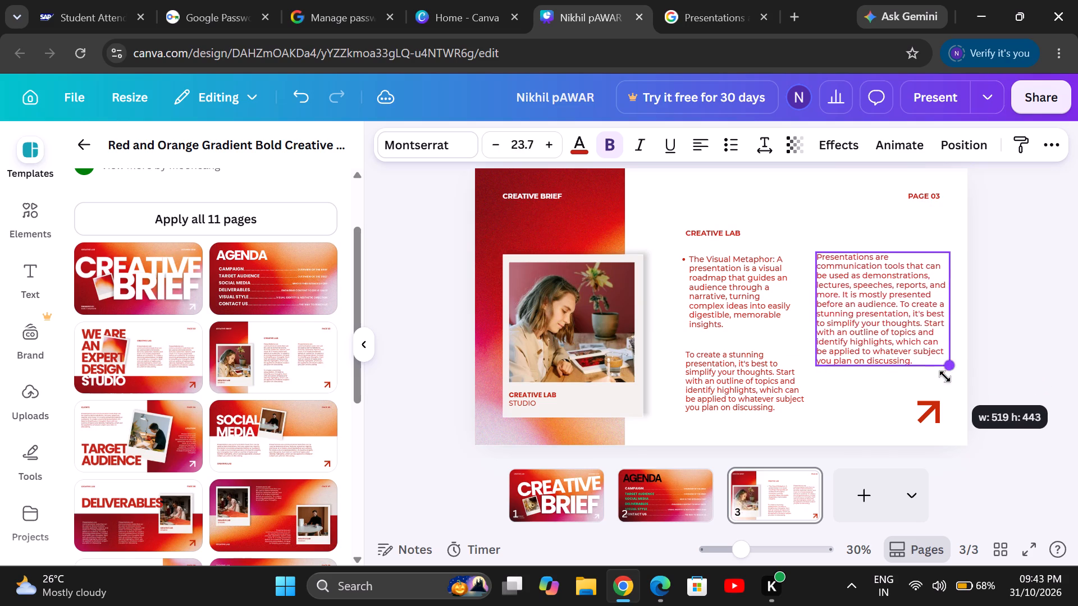
{"action": "left_click_drag", "start_coordinate": [945, 377], "coordinate": [945, 384]}
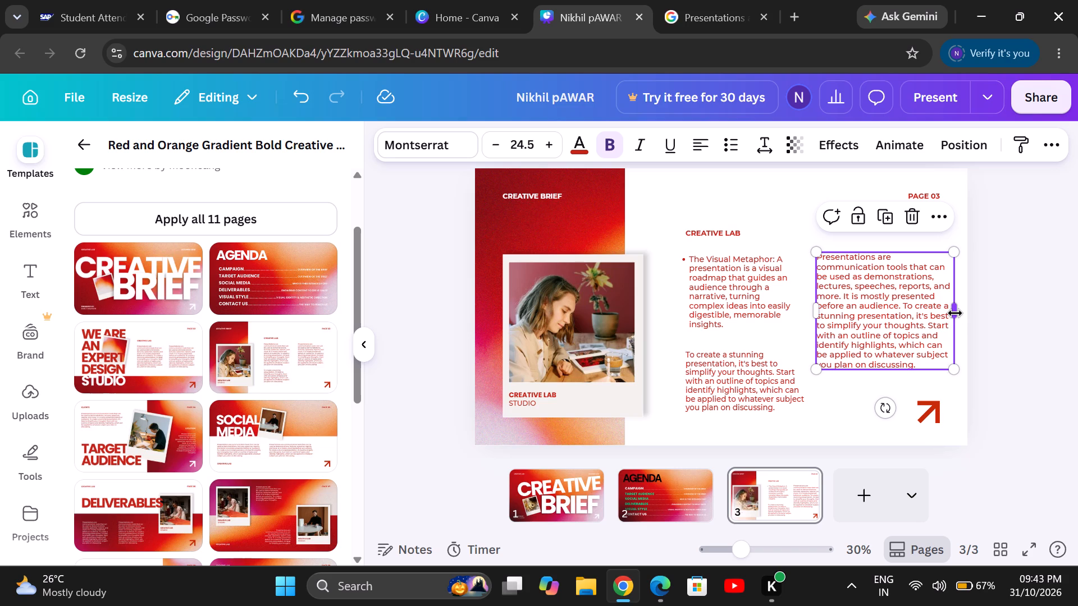
{"action": "left_click_drag", "start_coordinate": [955, 313], "coordinate": [931, 326]}
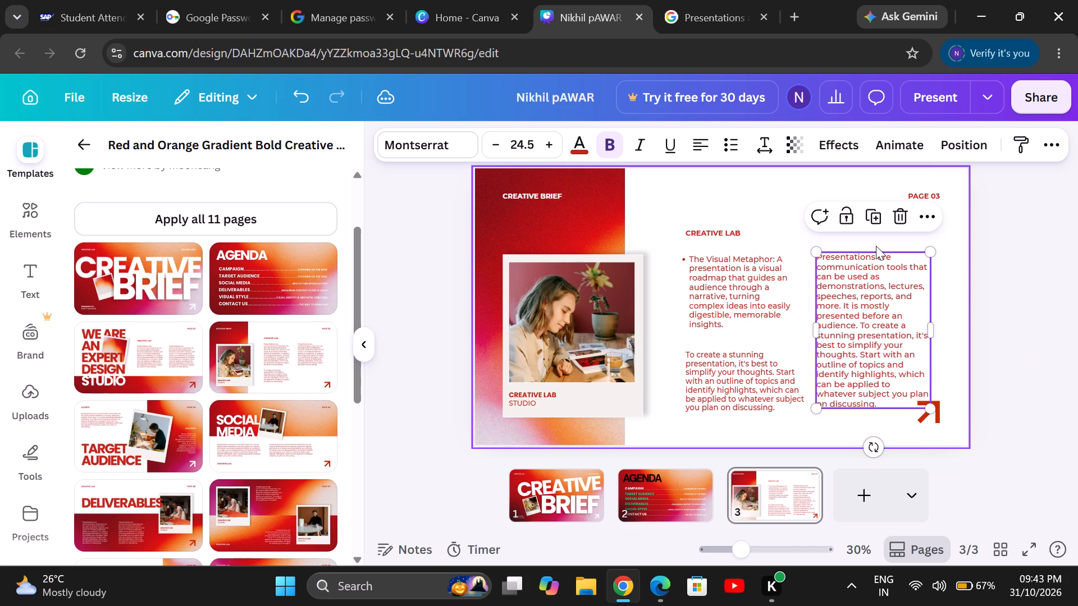
Insert a period at the very start of the "Presentations are communication tools" paragraph.
{"action": "left_click", "coordinate": [870, 249]}
{"action": "left_click", "coordinate": [870, 257]}
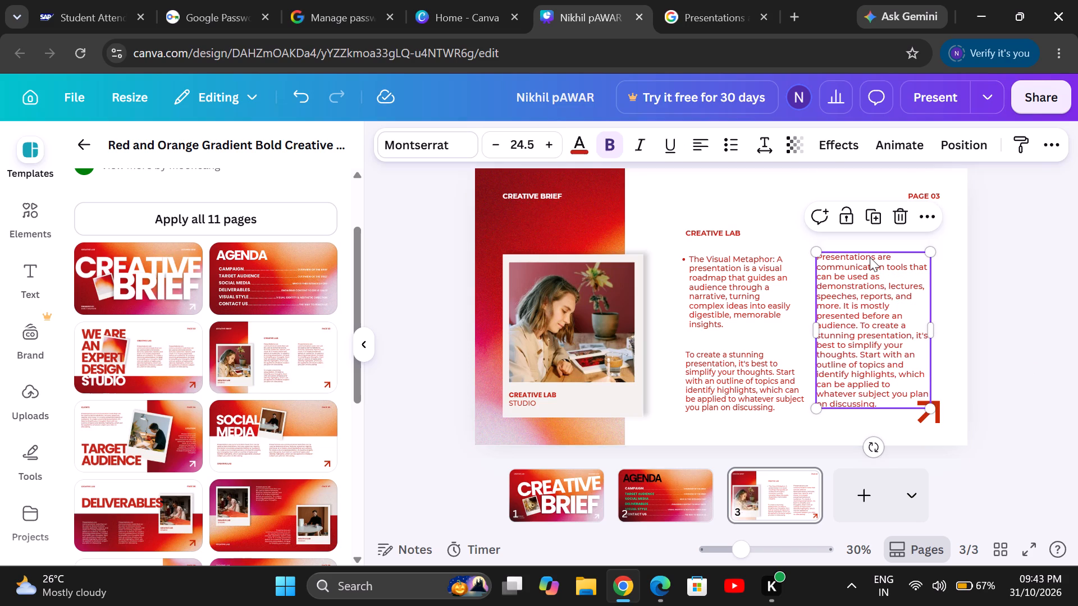
{"action": "double_click", "coordinate": [870, 257]}
{"action": "left_click", "coordinate": [870, 257]}
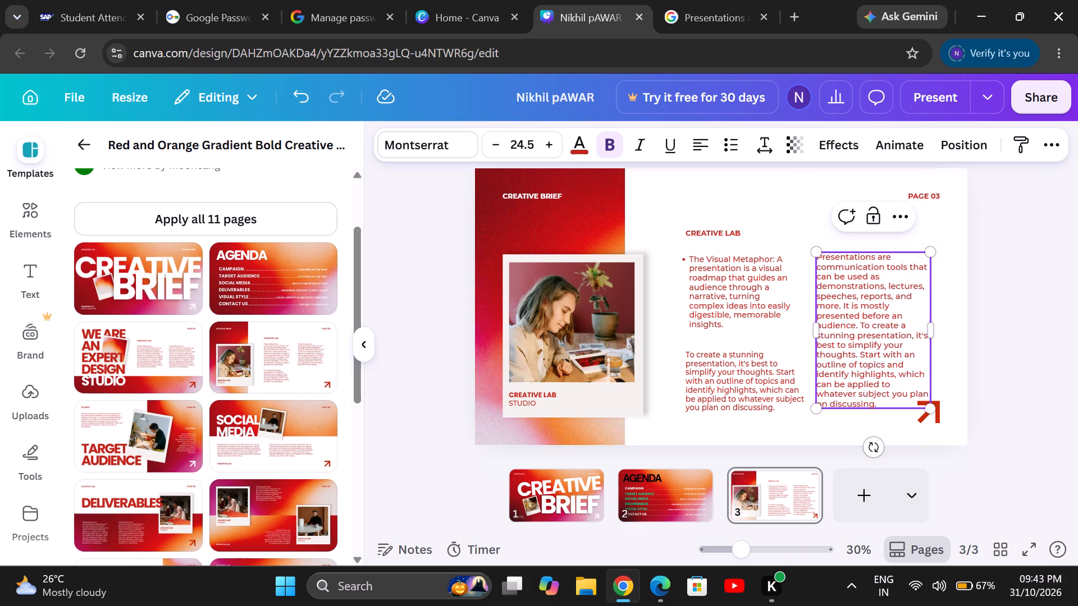
{"action": "key", "text": "Left"}
{"action": "key", "text": "Left"}
{"action": "key", "text": "Left"}
{"action": "key", "text": "Left"}
{"action": "key", "text": "Left"}
{"action": "key", "text": "Left"}
{"action": "key", "text": "Left"}
{"action": "key", "text": "Left"}
{"action": "key", "text": "Left"}
{"action": "key", "text": "Left"}
{"action": "key", "text": "Left"}
{"action": "key", "text": "Left"}
{"action": "key", "text": "period"}
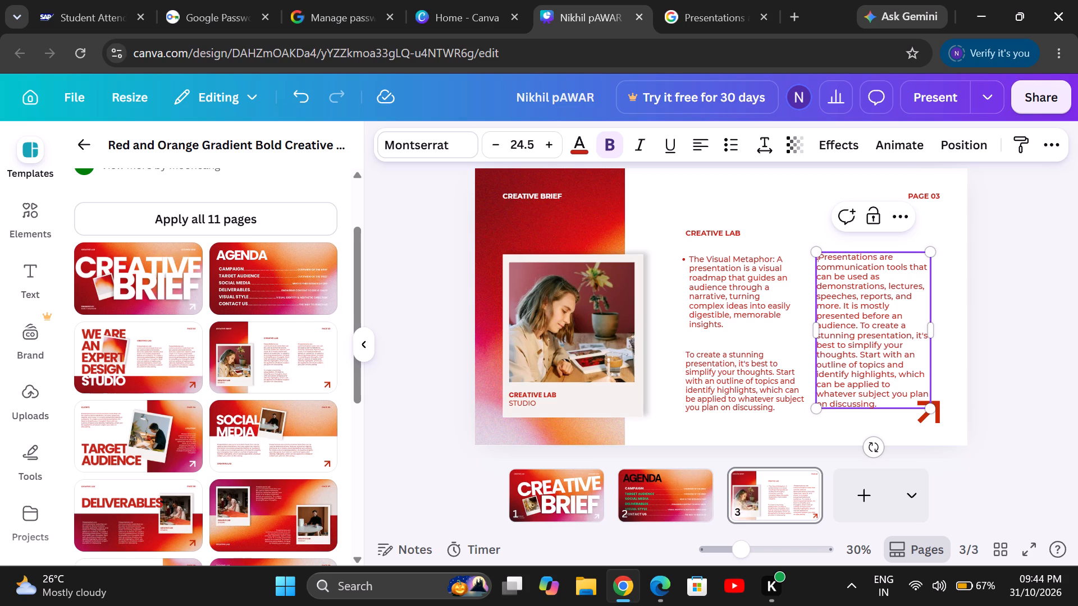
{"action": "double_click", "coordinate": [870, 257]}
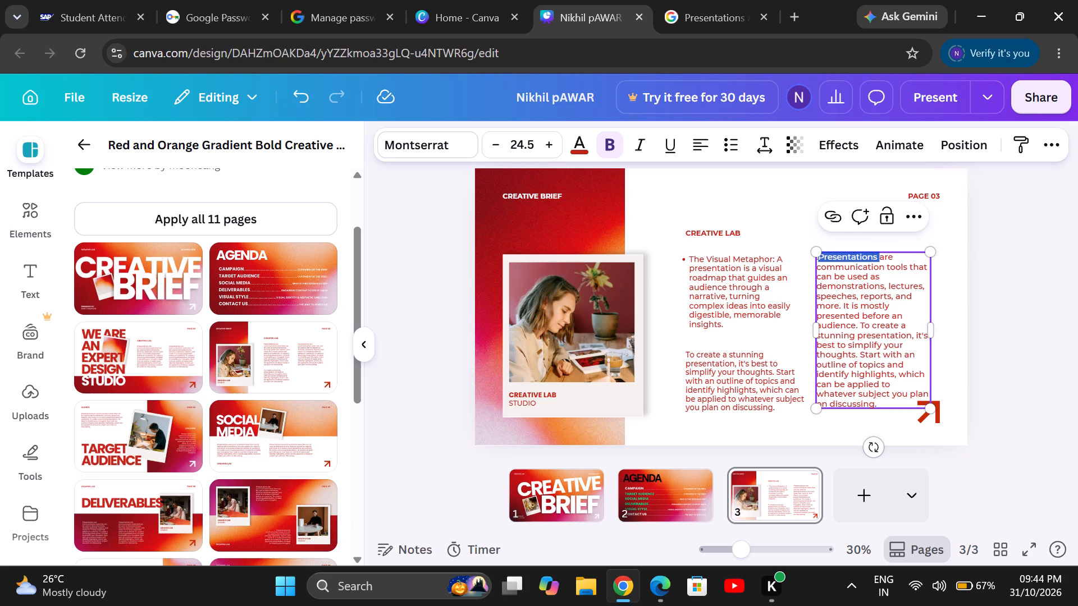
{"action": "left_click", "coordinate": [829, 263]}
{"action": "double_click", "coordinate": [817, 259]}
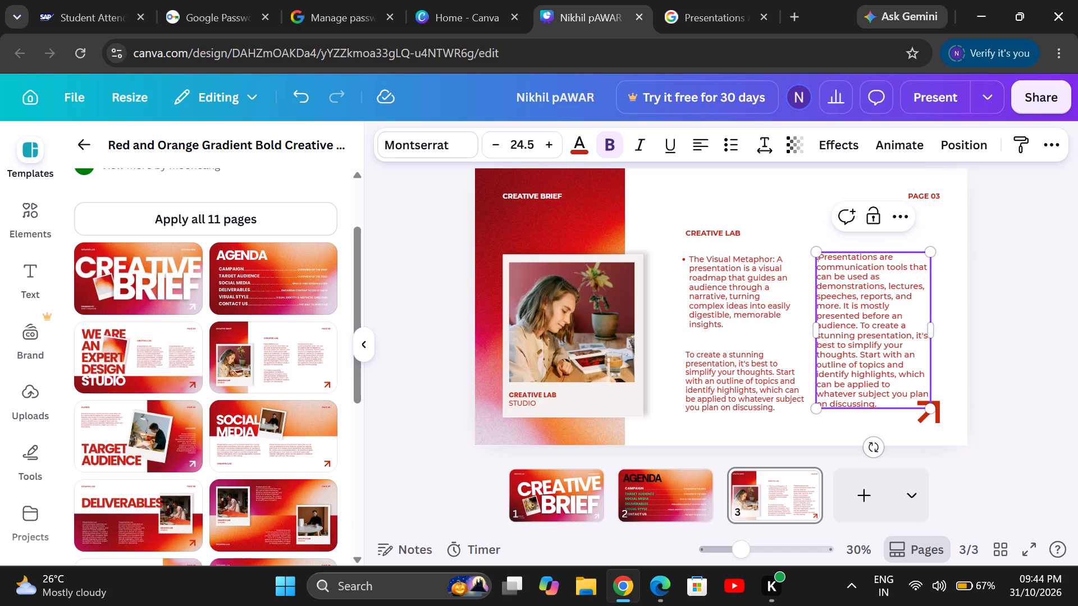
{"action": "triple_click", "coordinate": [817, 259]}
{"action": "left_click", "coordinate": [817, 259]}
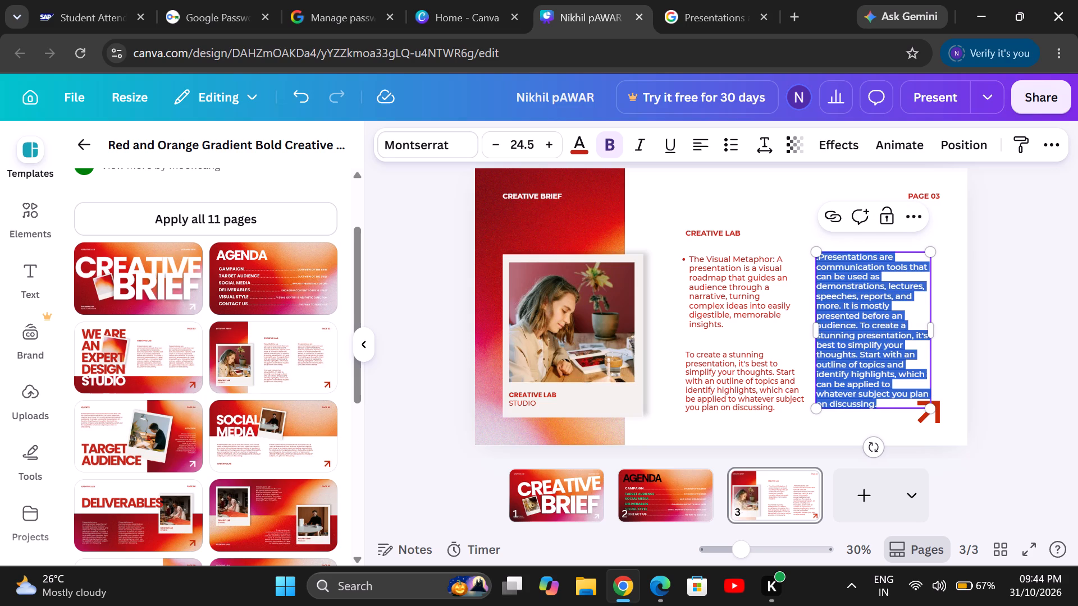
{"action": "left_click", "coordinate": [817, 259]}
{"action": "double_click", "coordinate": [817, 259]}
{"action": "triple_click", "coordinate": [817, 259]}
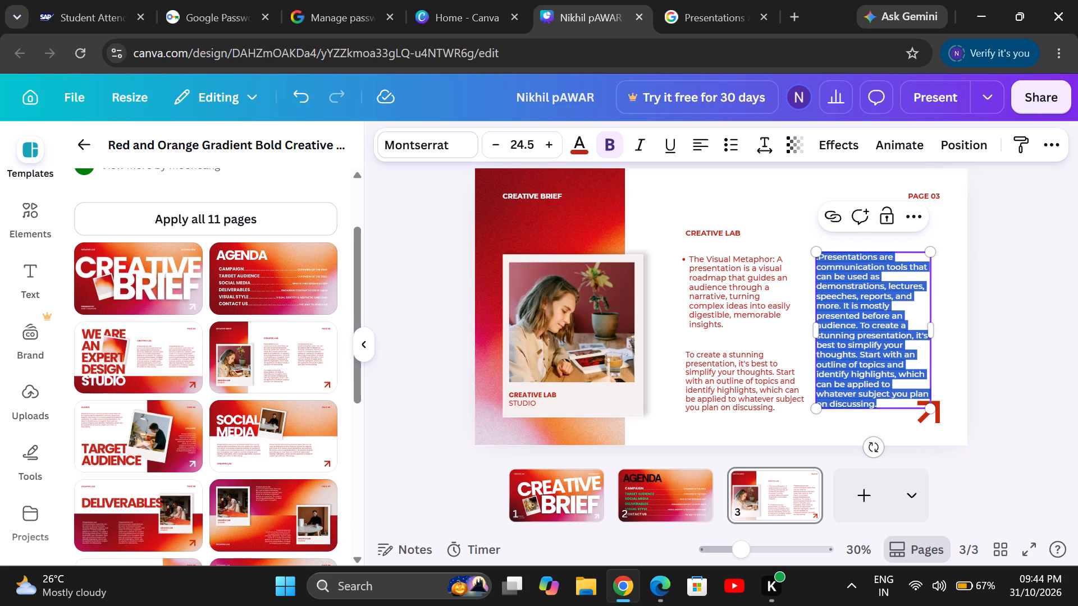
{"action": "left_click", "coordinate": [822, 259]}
Widen the "Presentations are communication tools" text box toward the Visual Metaphor column, keeping its outer edge in place.
{"action": "left_click_drag", "start_coordinate": [811, 327], "coordinate": [792, 328]}
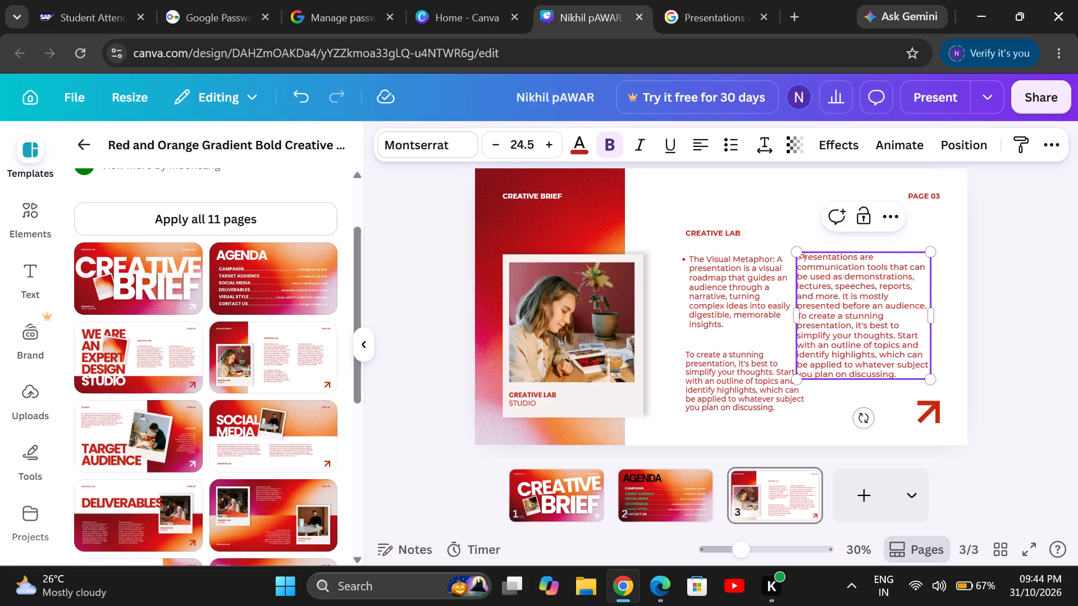
Set the letter spacing of the "Presentations are communication tools" paragraph to 237.
{"action": "double_click", "coordinate": [798, 258]}
{"action": "left_click", "coordinate": [798, 258]}
{"action": "left_click", "coordinate": [769, 143]}
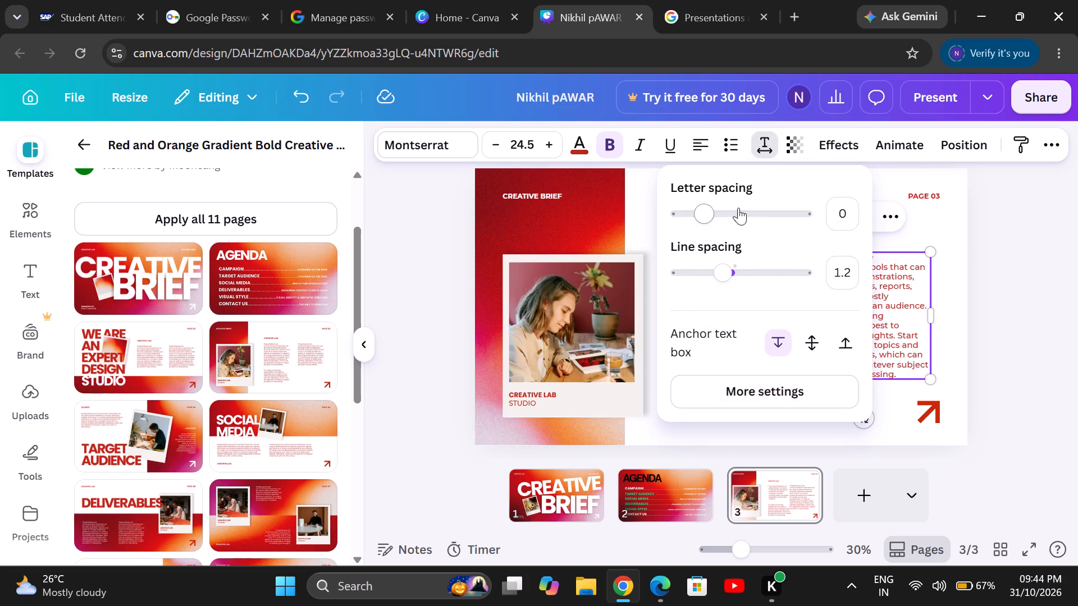
{"action": "left_click", "coordinate": [733, 205]}
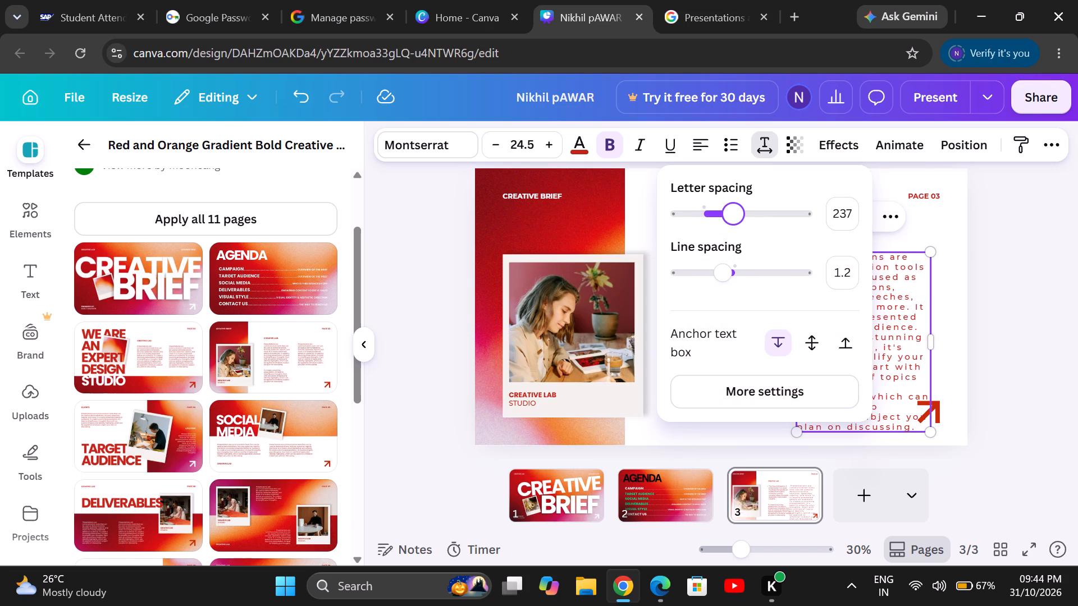
{"action": "left_click", "coordinate": [935, 232]}
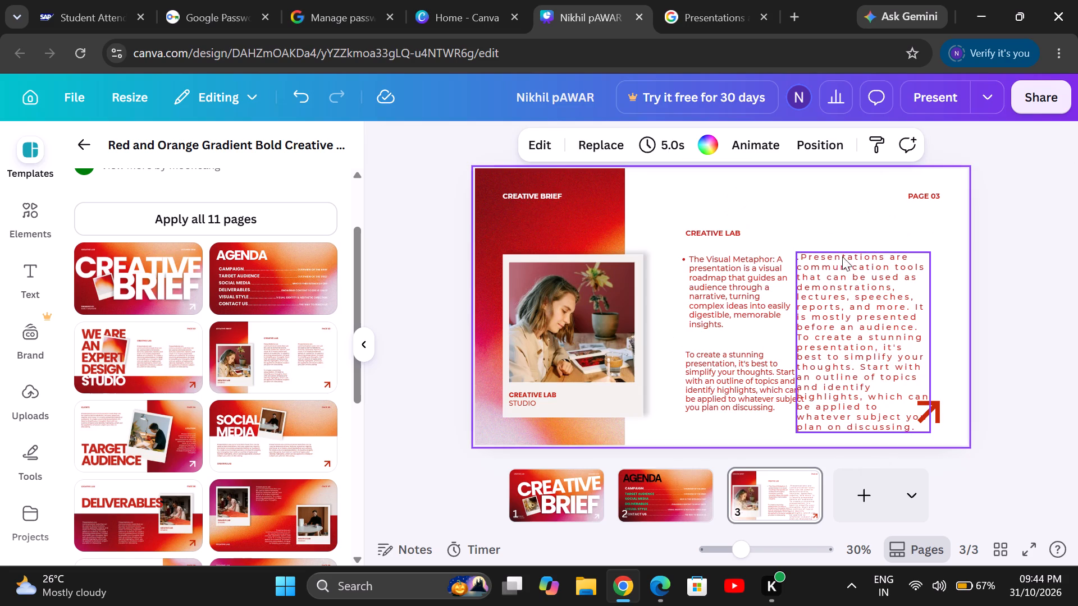
Select the whole "Presentations are communication tools" paragraph and set its font size to 23.5.
{"action": "double_click", "coordinate": [797, 256]}
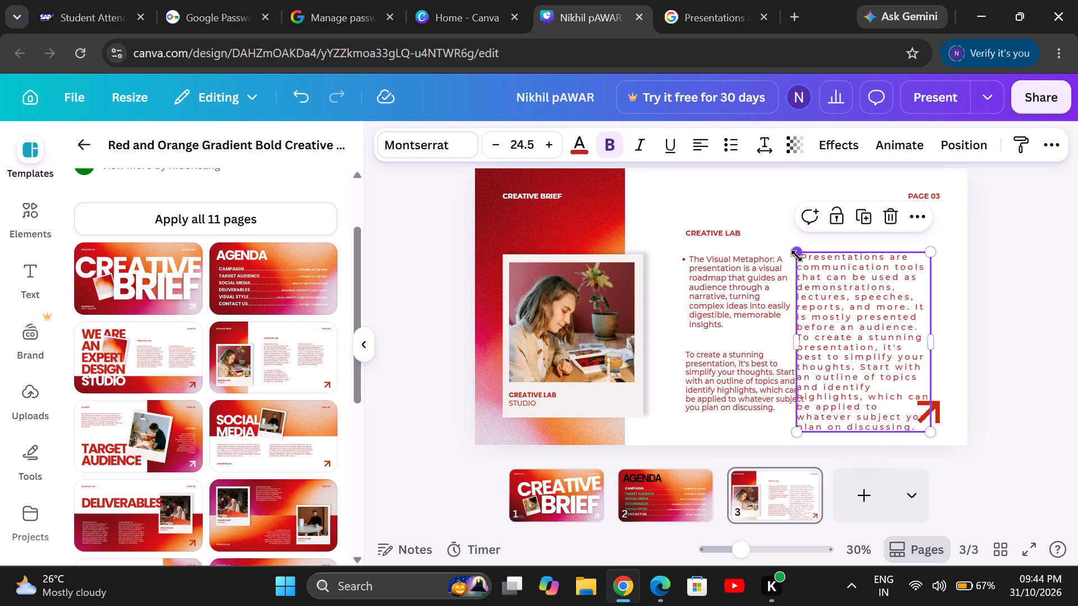
{"action": "double_click", "coordinate": [798, 255]}
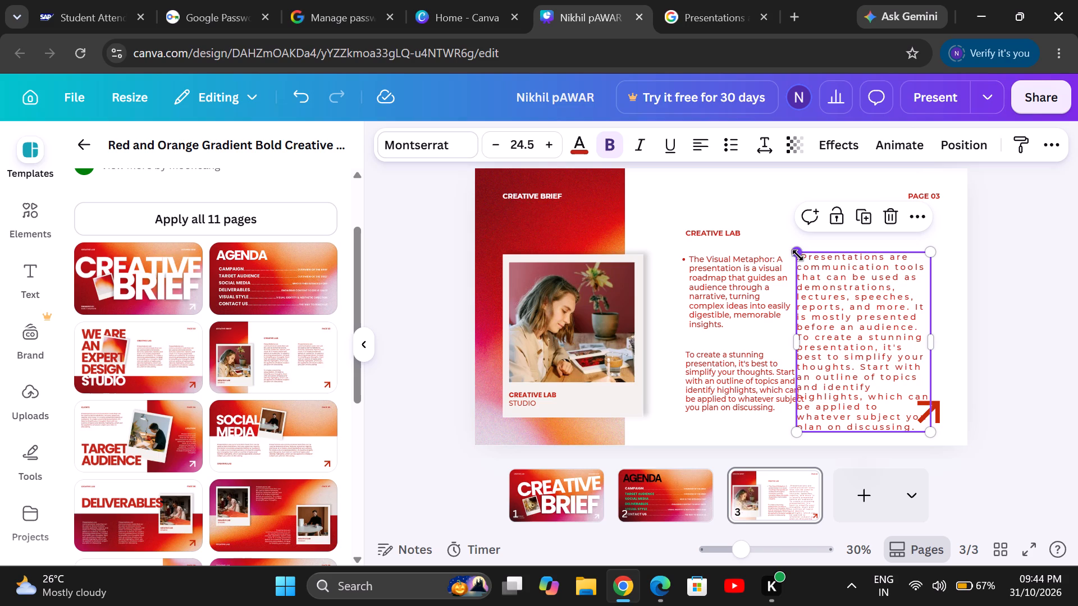
{"action": "double_click", "coordinate": [802, 257]}
{"action": "triple_click", "coordinate": [802, 257]}
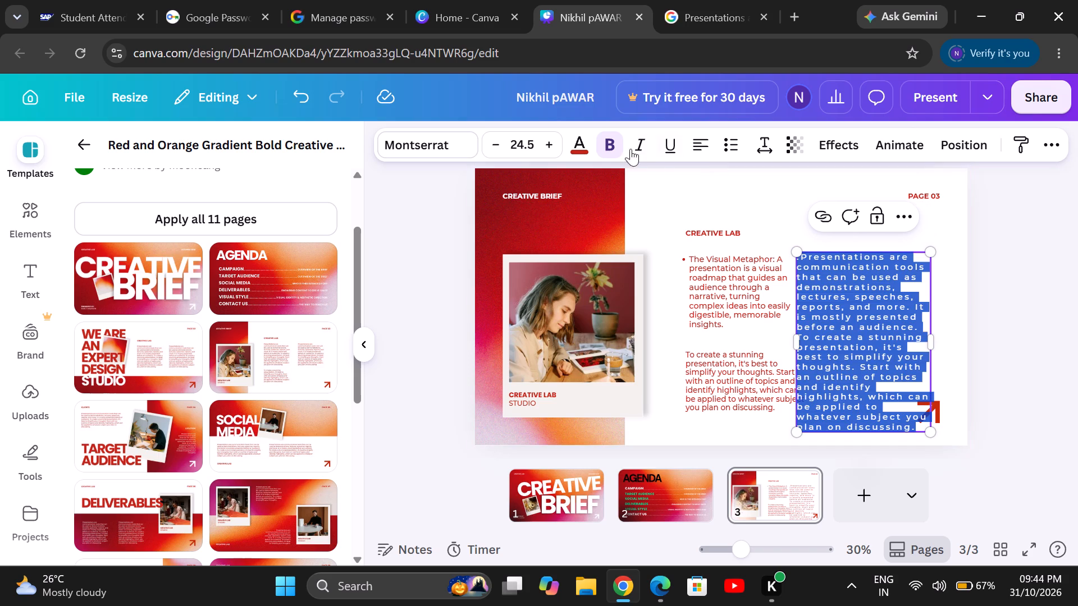
{"action": "left_click", "coordinate": [556, 145]}
{"action": "left_click", "coordinate": [556, 145]}
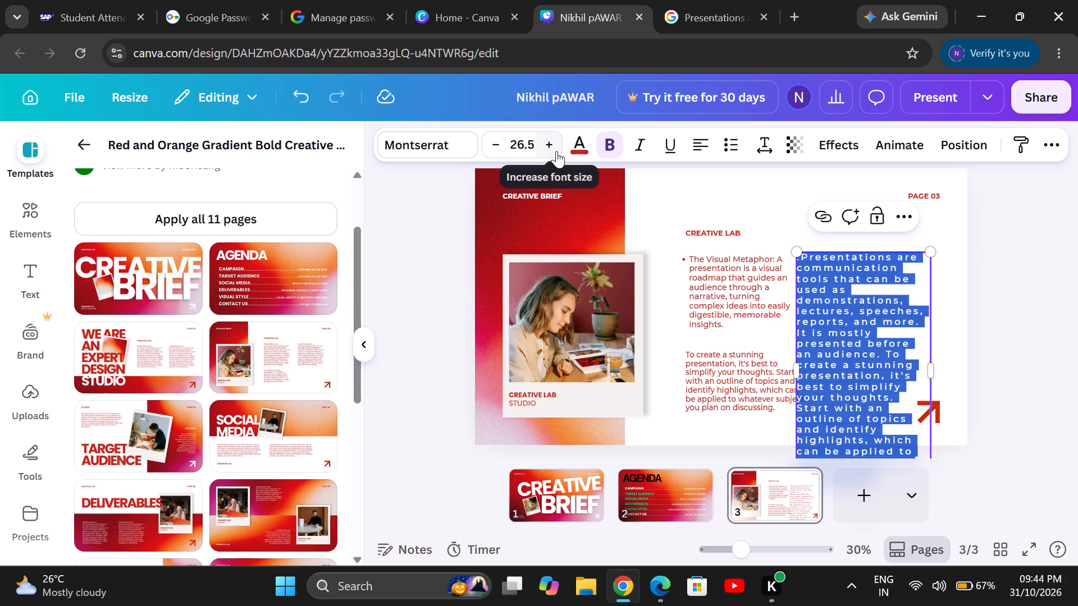
{"action": "left_click", "coordinate": [505, 144]}
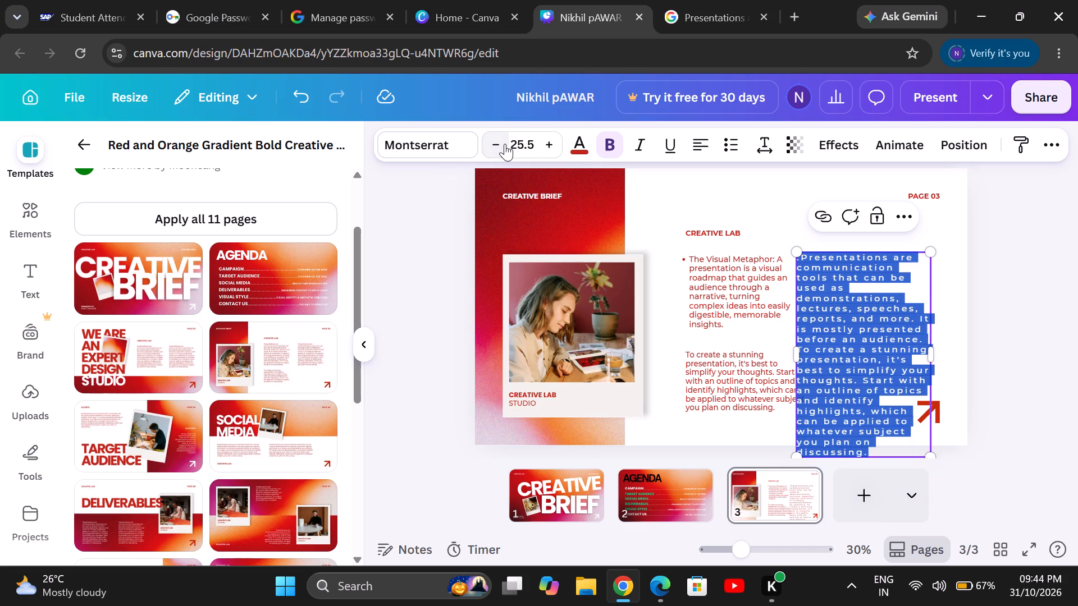
{"action": "left_click", "coordinate": [505, 144]}
{"action": "left_click", "coordinate": [505, 144]}
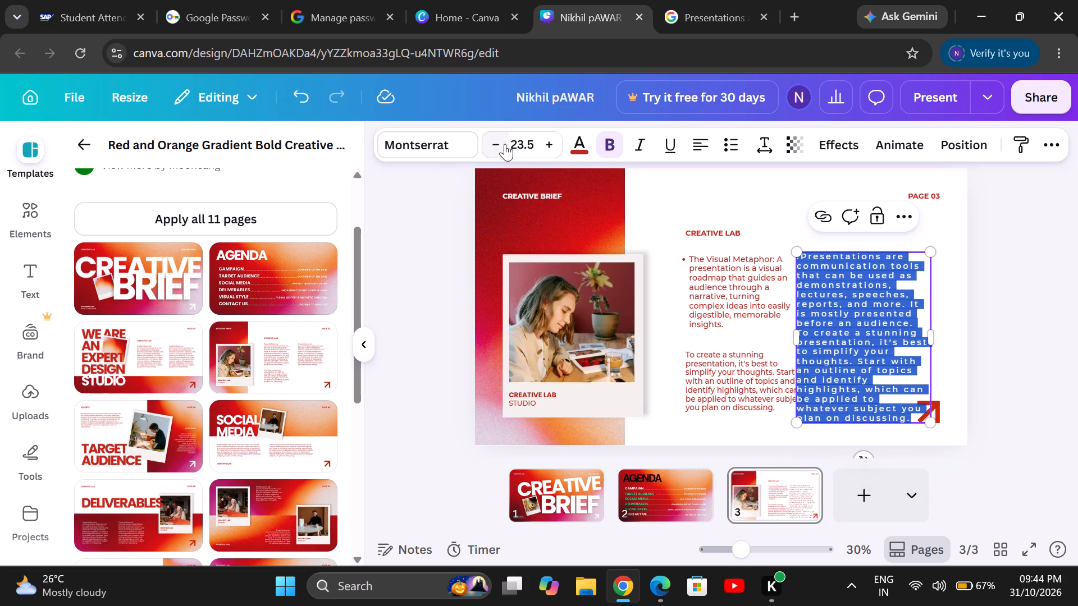
Set the "Presentations are communication tools" paragraph's letter spacing to 66 and its line spacing to 1.4.
{"action": "left_click", "coordinate": [756, 144]}
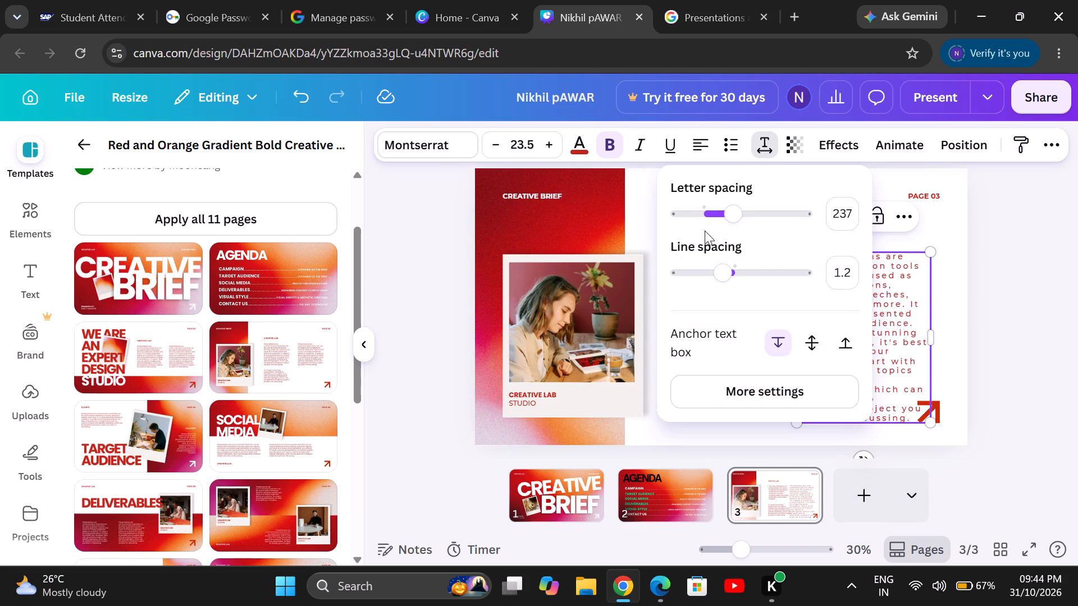
{"action": "left_click", "coordinate": [711, 212]}
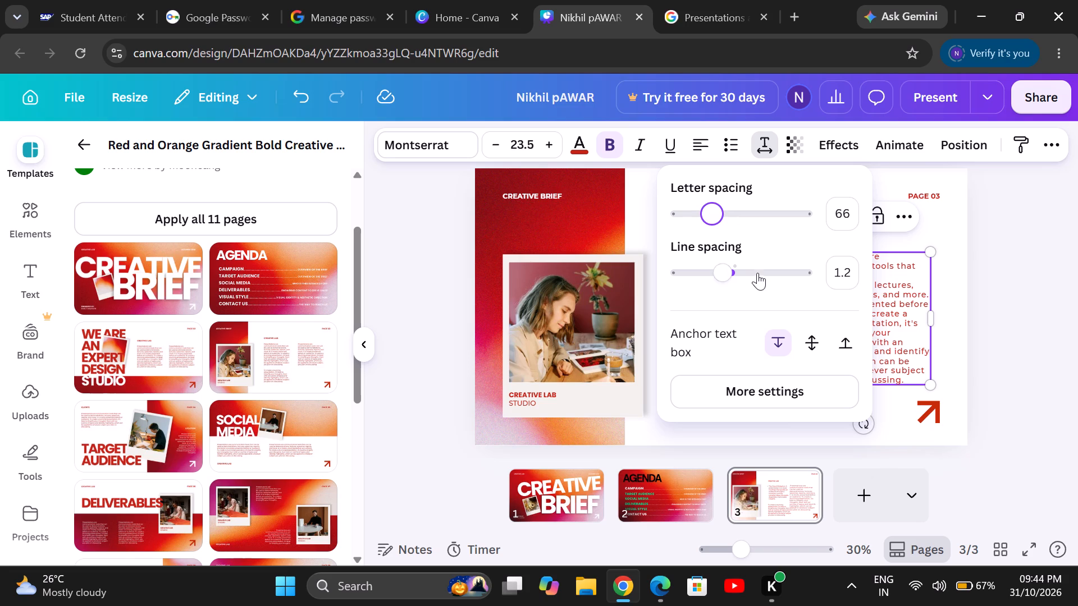
{"action": "left_click", "coordinate": [741, 269]}
{"action": "left_click", "coordinate": [741, 269]}
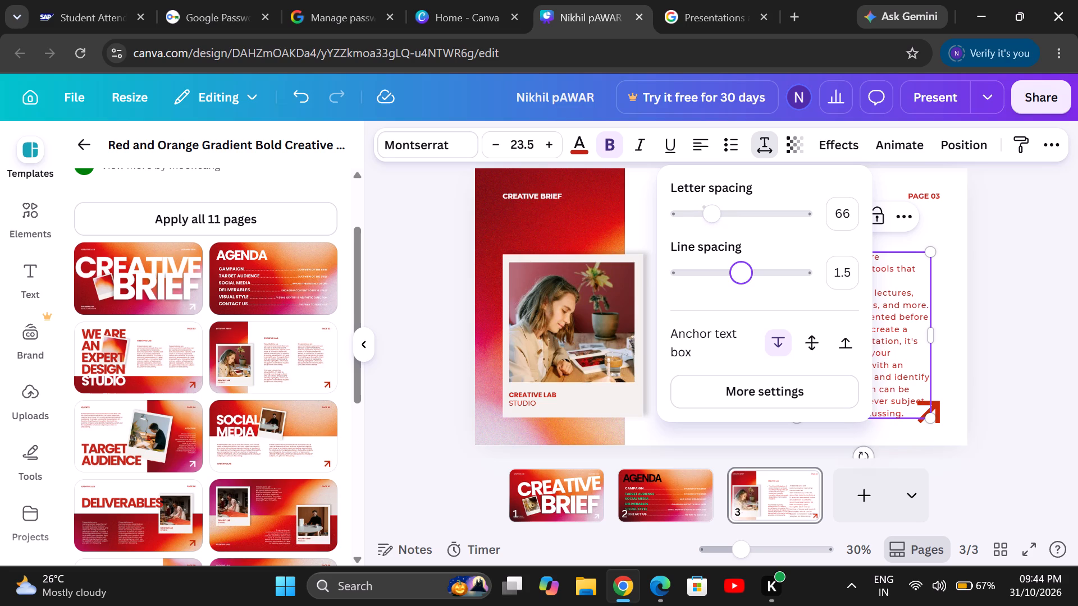
{"action": "left_click", "coordinate": [728, 274]}
{"action": "left_click", "coordinate": [728, 274]}
{"action": "left_click", "coordinate": [728, 274]}
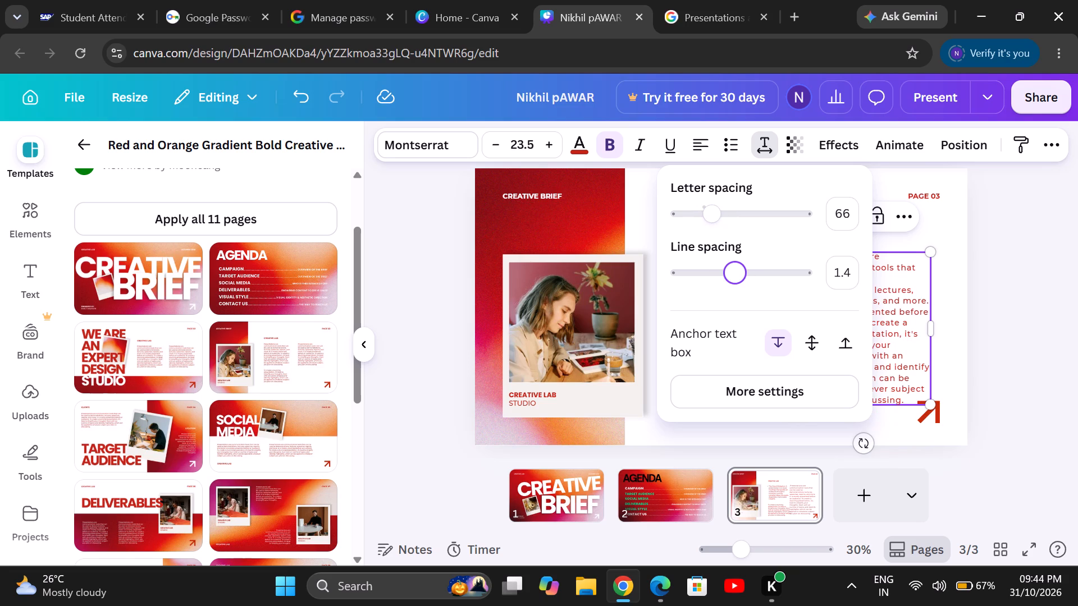
{"action": "left_click", "coordinate": [955, 240]}
Move the "Presentations are communication tools" text box away from the Visual Metaphor column and up, clear of the red arrow.
{"action": "left_click_drag", "start_coordinate": [859, 270], "coordinate": [881, 272]}
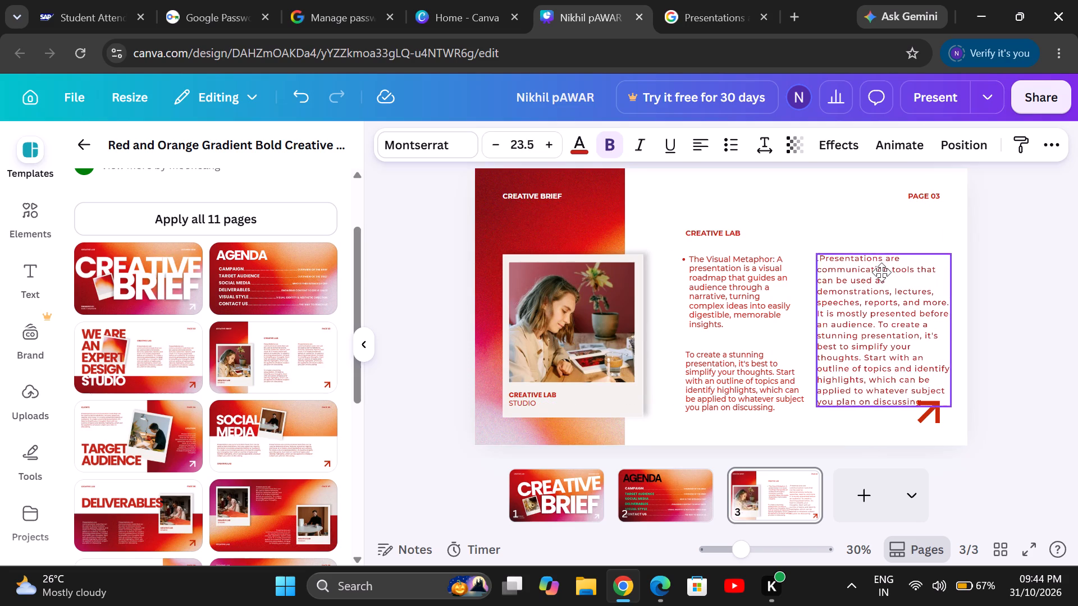
{"action": "left_click_drag", "start_coordinate": [881, 272], "coordinate": [878, 254]}
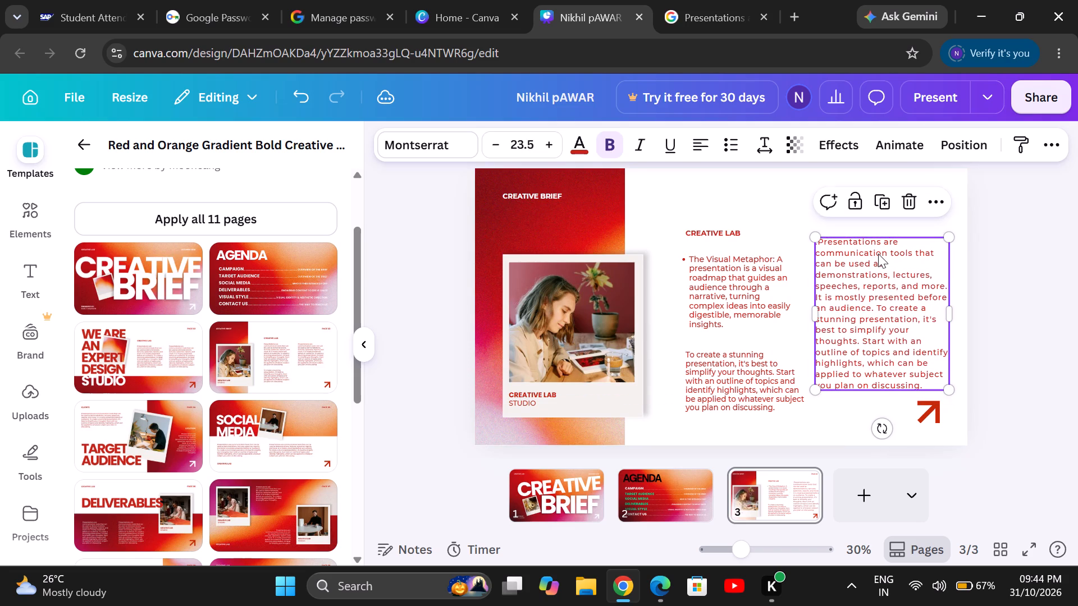
Set the line spacing of the "Presentations are communication tools" paragraph to 1.19.
{"action": "left_click", "coordinate": [770, 138]}
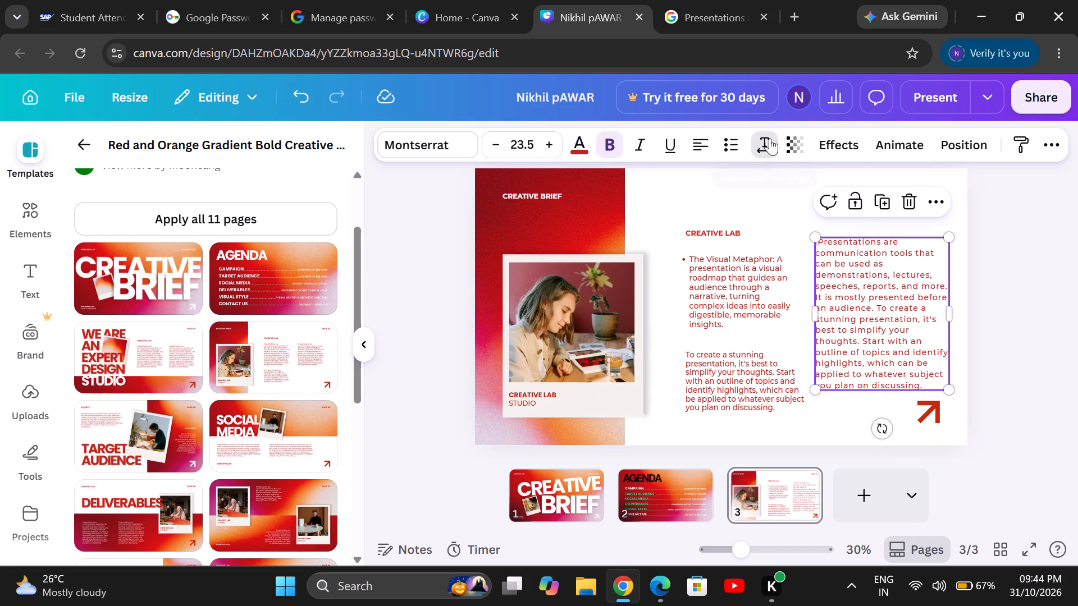
{"action": "left_click", "coordinate": [732, 273]}
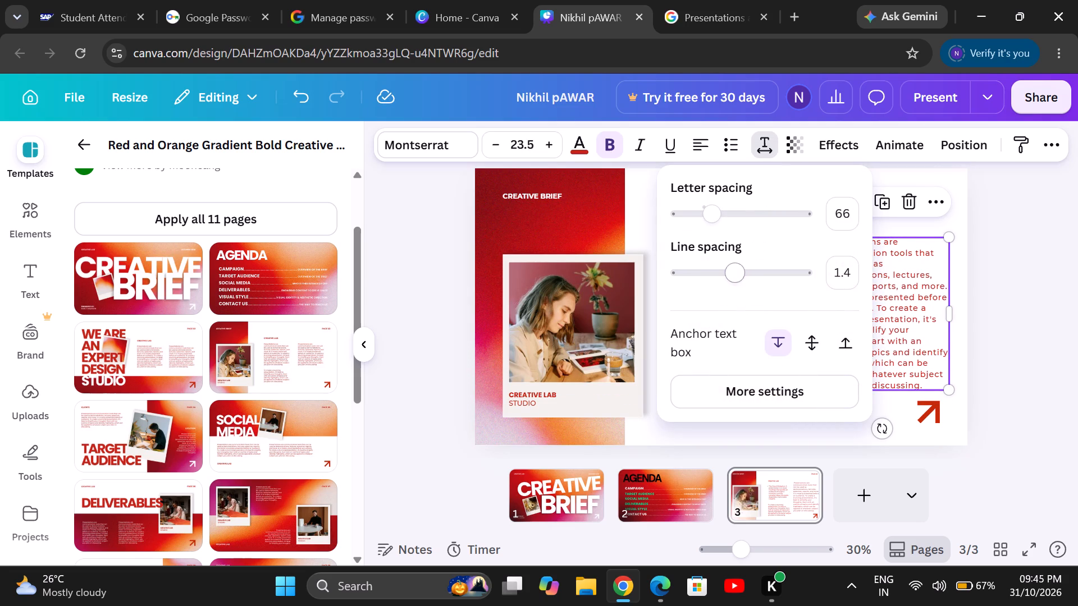
{"action": "left_click", "coordinate": [732, 273]}
{"action": "left_click_drag", "start_coordinate": [732, 275], "coordinate": [721, 277]}
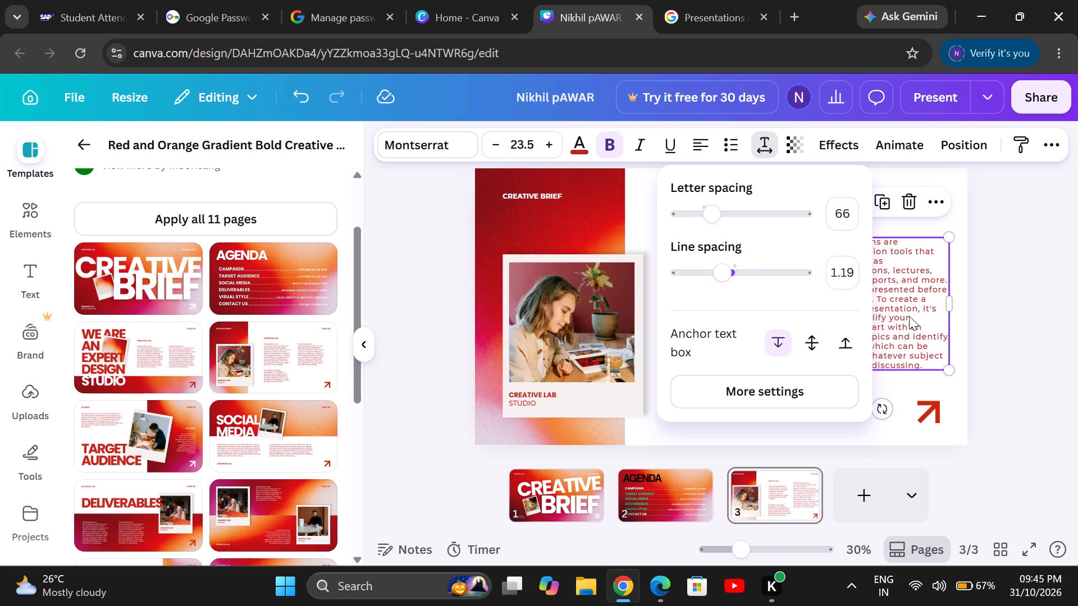
Move the "Presentations are communication tools" text box slightly down, so its first line sits just above the Visual Metaphor text's first line.
{"action": "left_click", "coordinate": [909, 316]}
{"action": "left_click", "coordinate": [909, 316]}
{"action": "left_click_drag", "start_coordinate": [909, 316], "coordinate": [906, 351]}
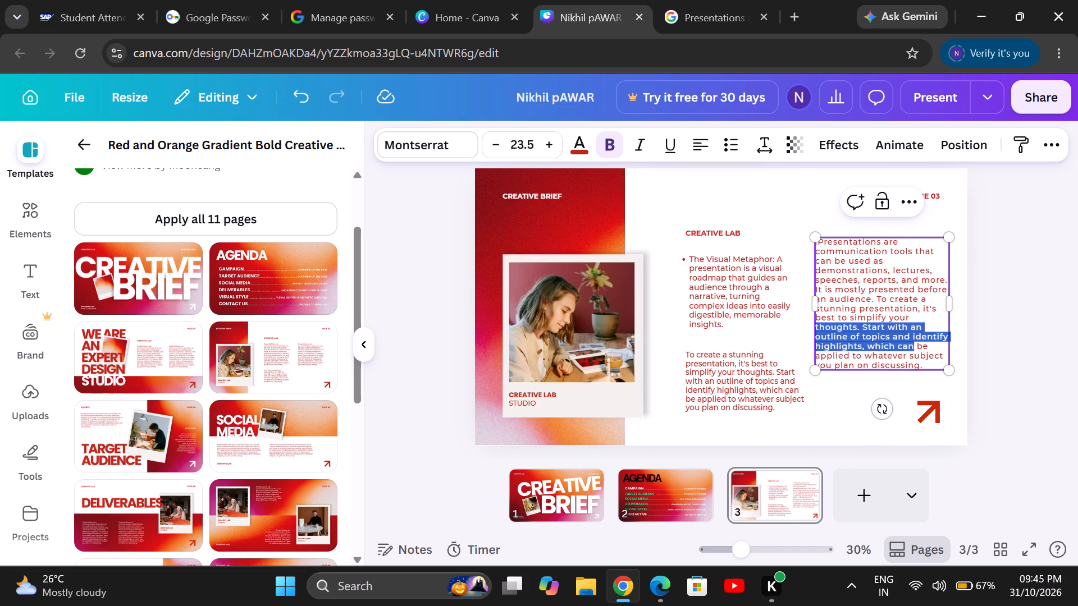
{"action": "left_click_drag", "start_coordinate": [906, 351], "coordinate": [906, 355]}
{"action": "left_click", "coordinate": [906, 355]}
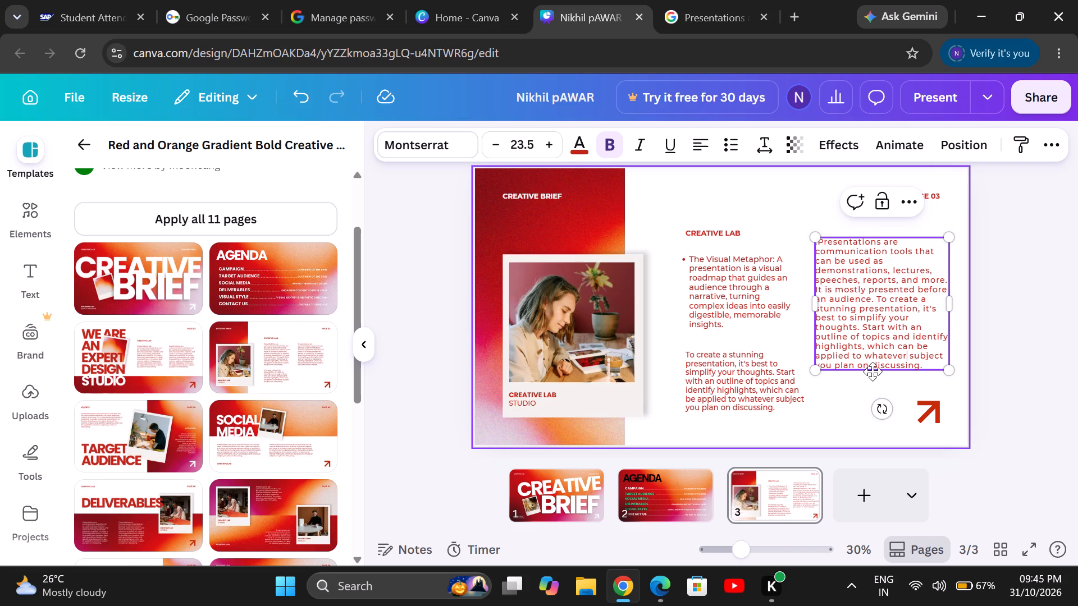
{"action": "left_click_drag", "start_coordinate": [874, 371], "coordinate": [873, 382]}
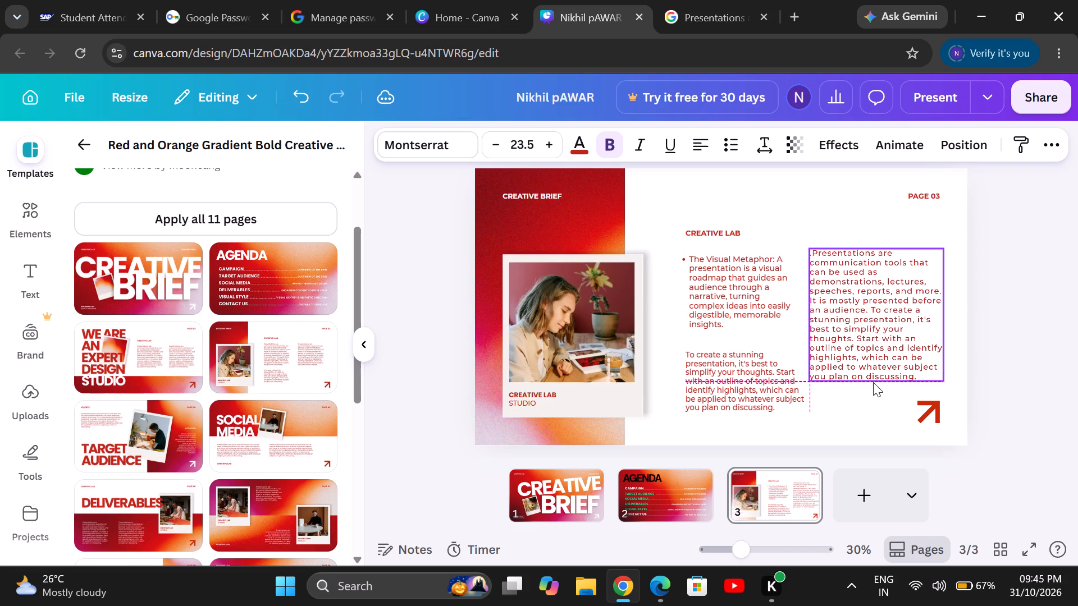
{"action": "left_click_drag", "start_coordinate": [873, 382], "coordinate": [878, 383]}
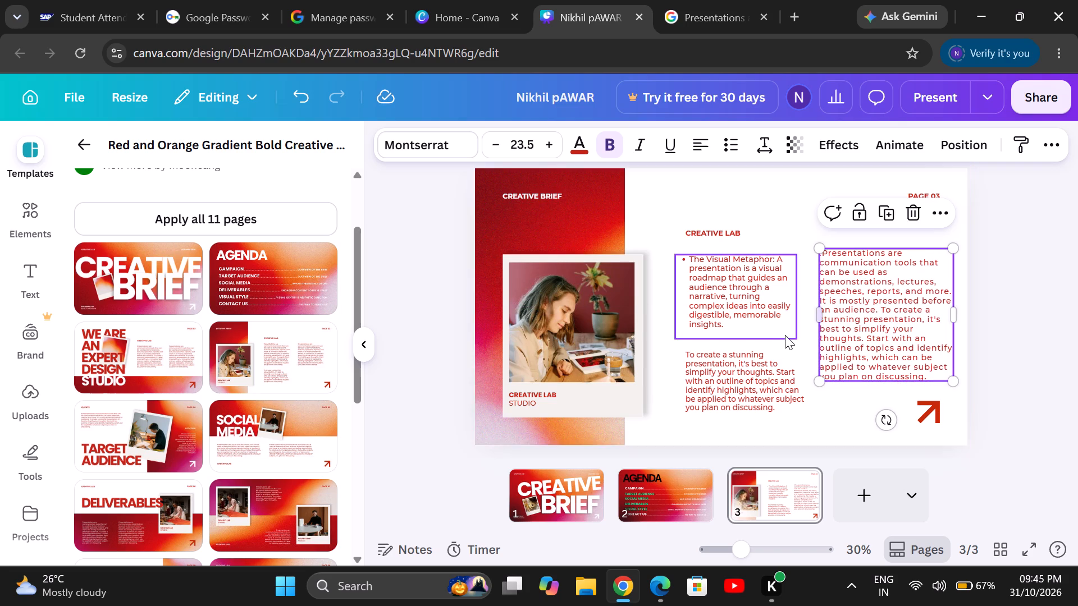
{"action": "left_click", "coordinate": [801, 345]}
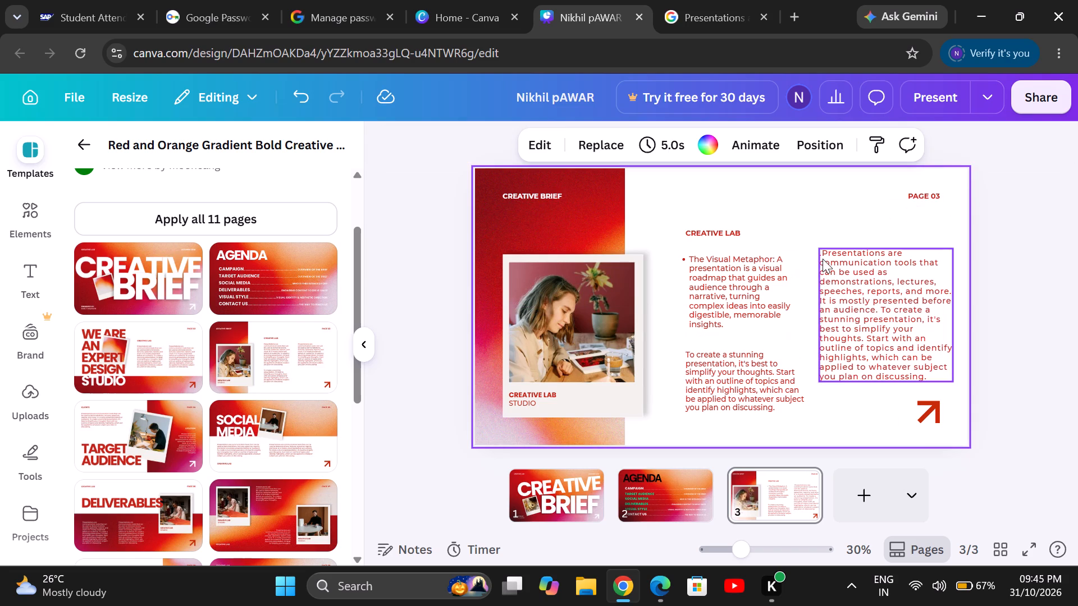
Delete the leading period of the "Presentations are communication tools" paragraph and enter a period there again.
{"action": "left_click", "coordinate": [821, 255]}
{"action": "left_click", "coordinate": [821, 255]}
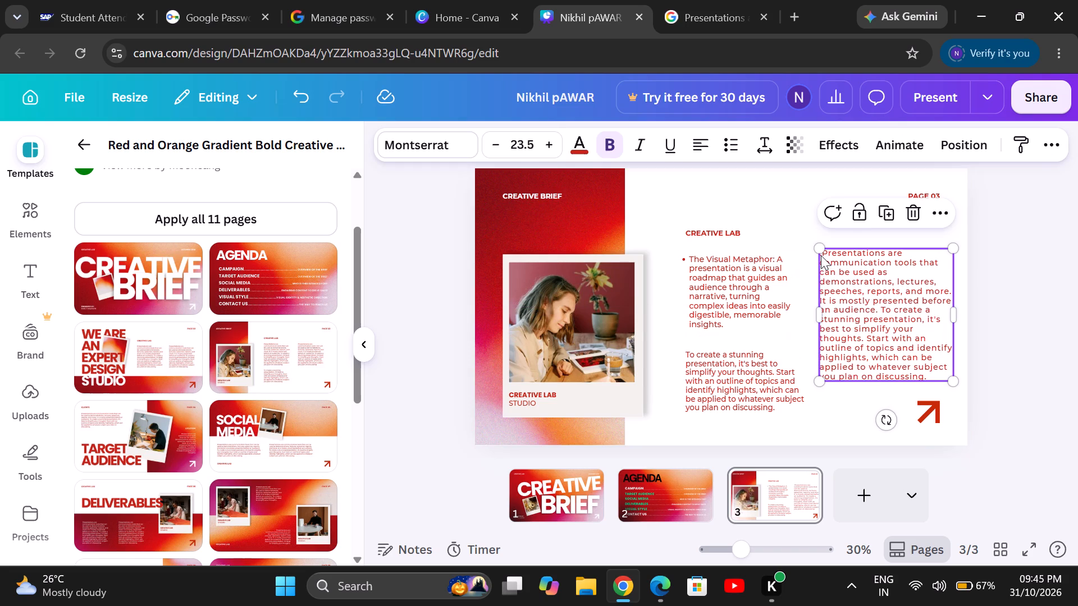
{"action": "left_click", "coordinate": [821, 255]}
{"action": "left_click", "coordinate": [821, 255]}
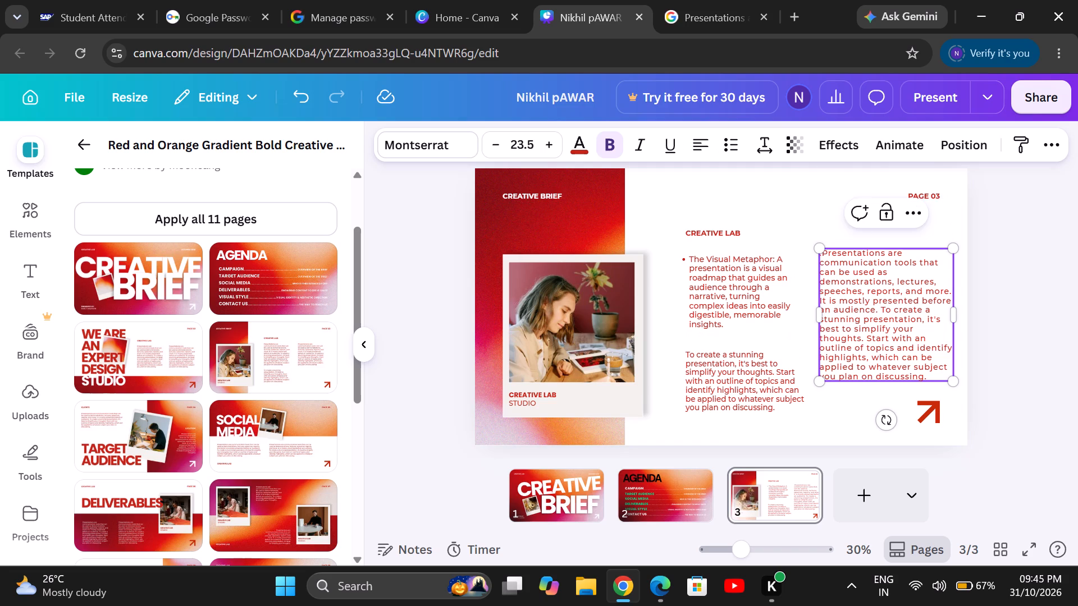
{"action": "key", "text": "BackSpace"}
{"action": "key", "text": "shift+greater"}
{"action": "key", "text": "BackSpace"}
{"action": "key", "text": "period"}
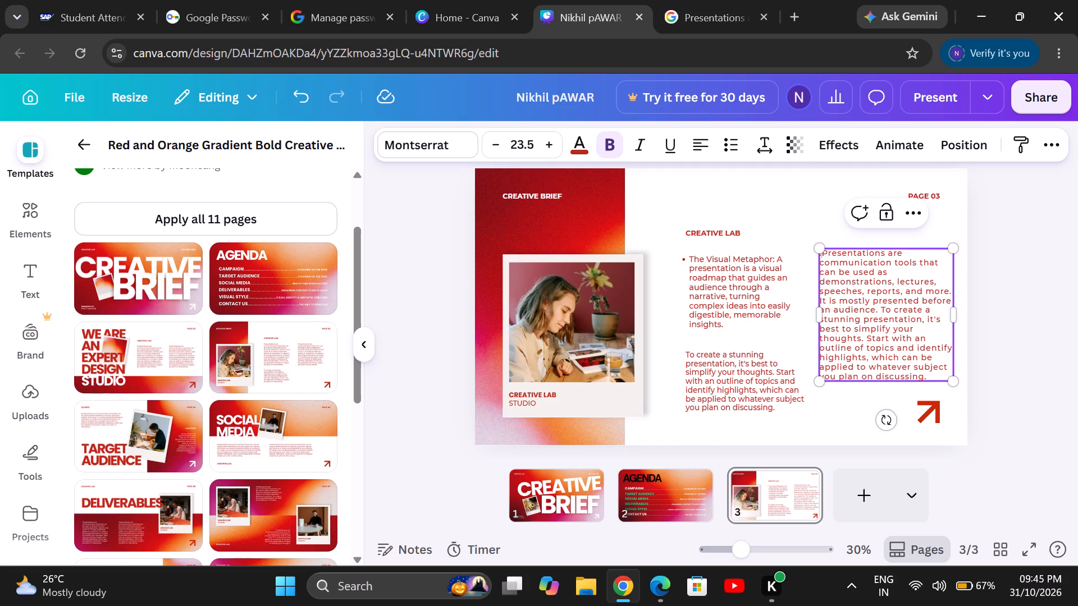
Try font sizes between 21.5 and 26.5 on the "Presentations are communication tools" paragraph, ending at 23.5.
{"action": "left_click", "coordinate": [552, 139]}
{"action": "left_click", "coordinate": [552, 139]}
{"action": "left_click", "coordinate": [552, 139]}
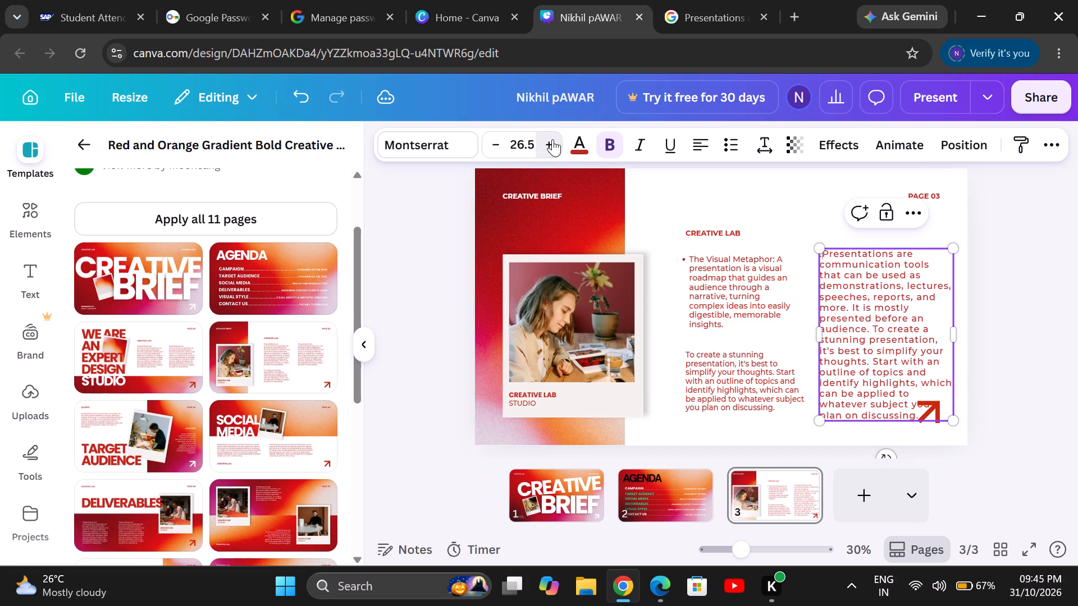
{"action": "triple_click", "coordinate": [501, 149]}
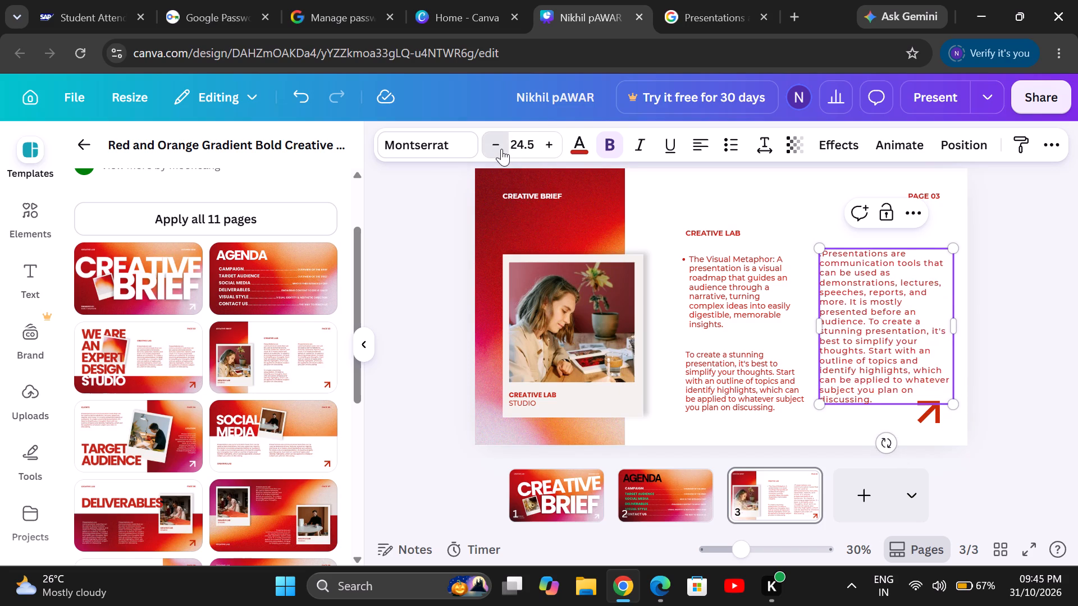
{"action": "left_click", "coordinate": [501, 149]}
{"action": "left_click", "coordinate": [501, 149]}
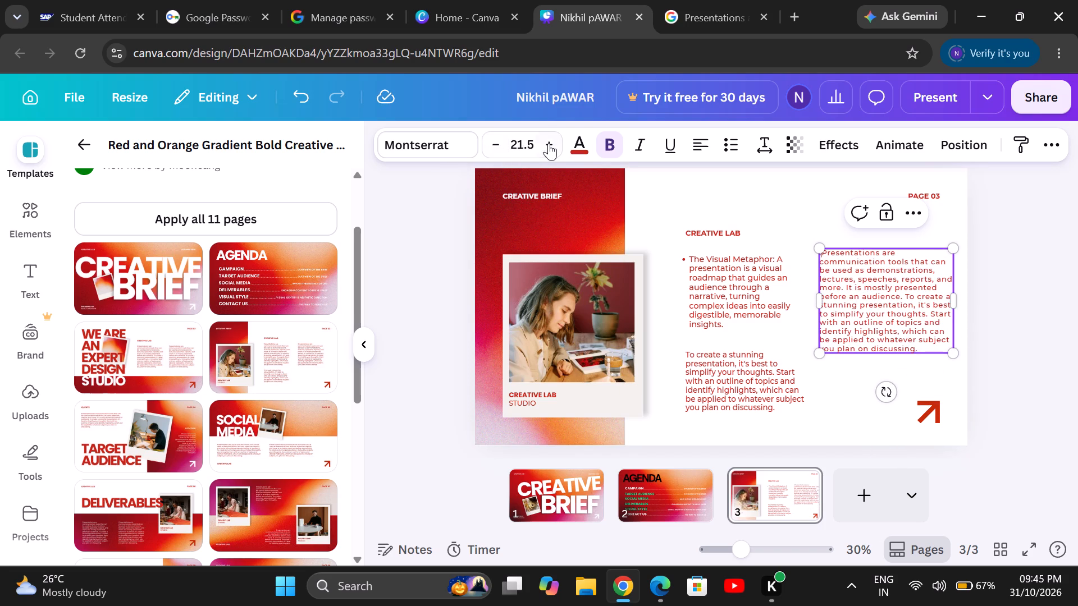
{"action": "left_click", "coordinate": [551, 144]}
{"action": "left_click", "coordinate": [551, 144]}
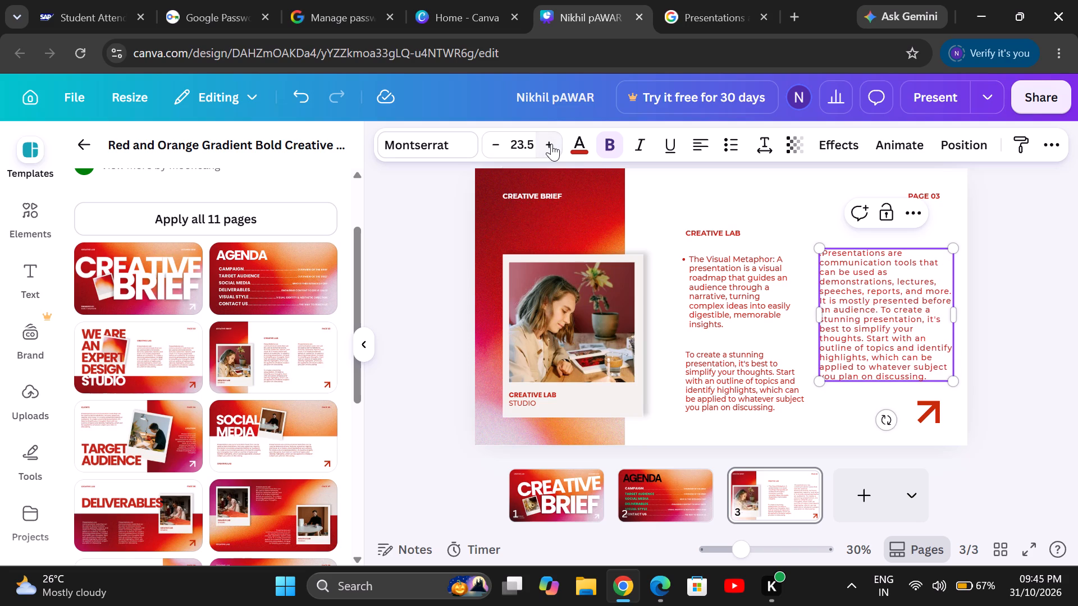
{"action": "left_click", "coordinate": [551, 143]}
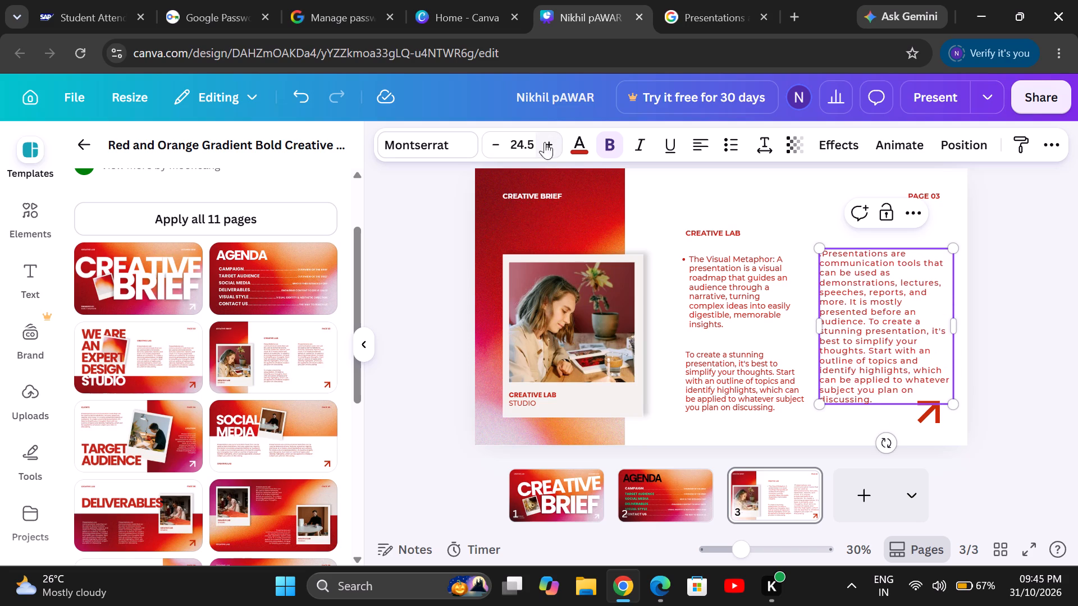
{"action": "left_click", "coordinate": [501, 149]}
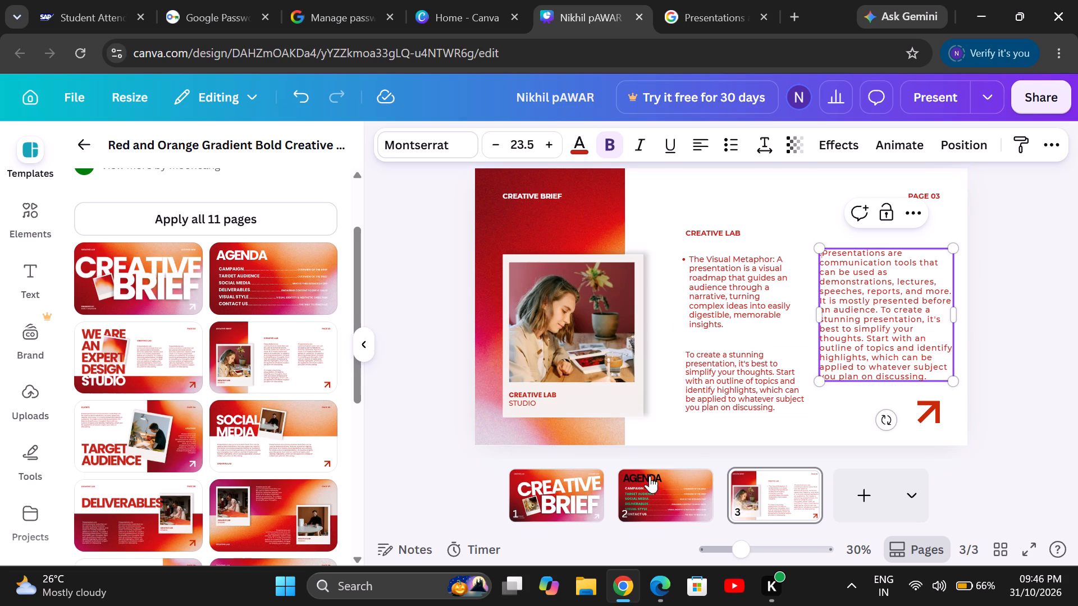
Add the template's gradient PAGE 07 layout with two photo frames as a new page.
{"action": "left_click", "coordinate": [263, 529]}
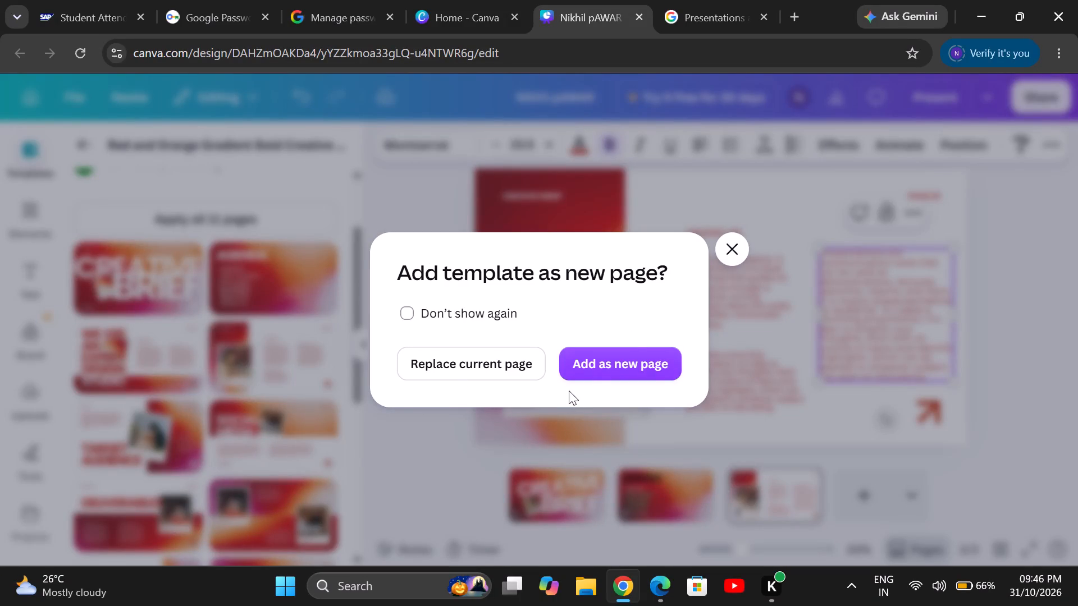
{"action": "left_click", "coordinate": [597, 375]}
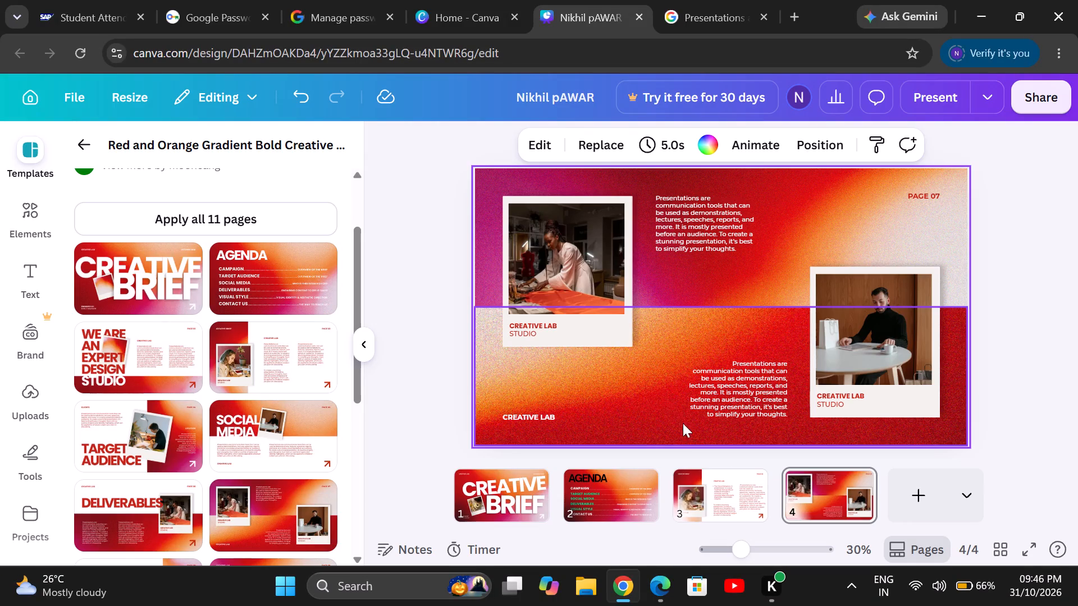
Move the lower paragraph on page 4 up between the photo frames and enlarge its text box to font size 22.8.
{"action": "left_click_drag", "start_coordinate": [726, 394], "coordinate": [706, 387]}
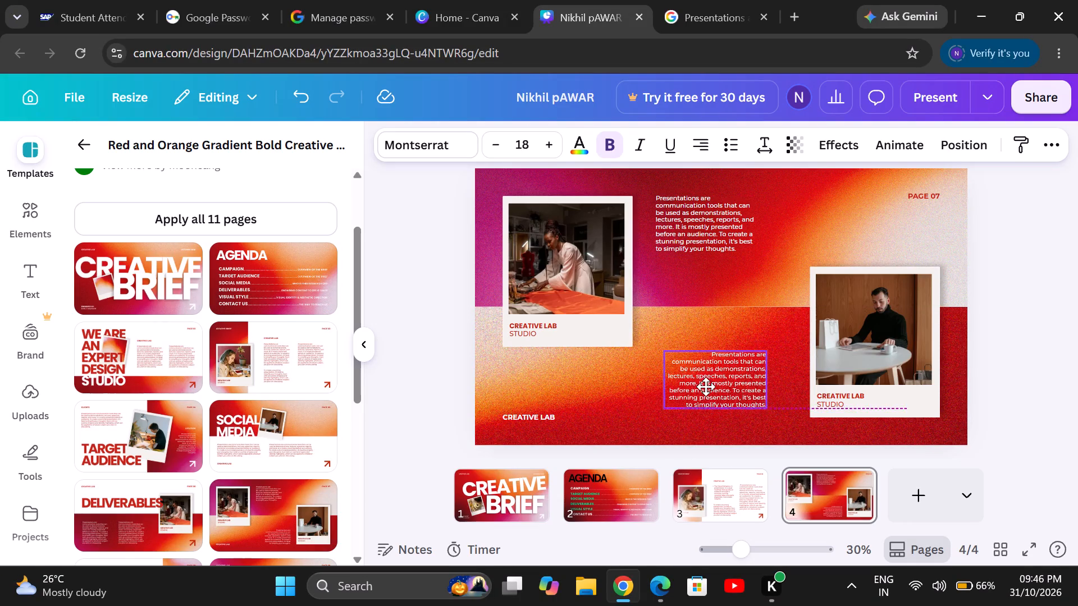
{"action": "left_click_drag", "start_coordinate": [706, 387], "coordinate": [709, 374]}
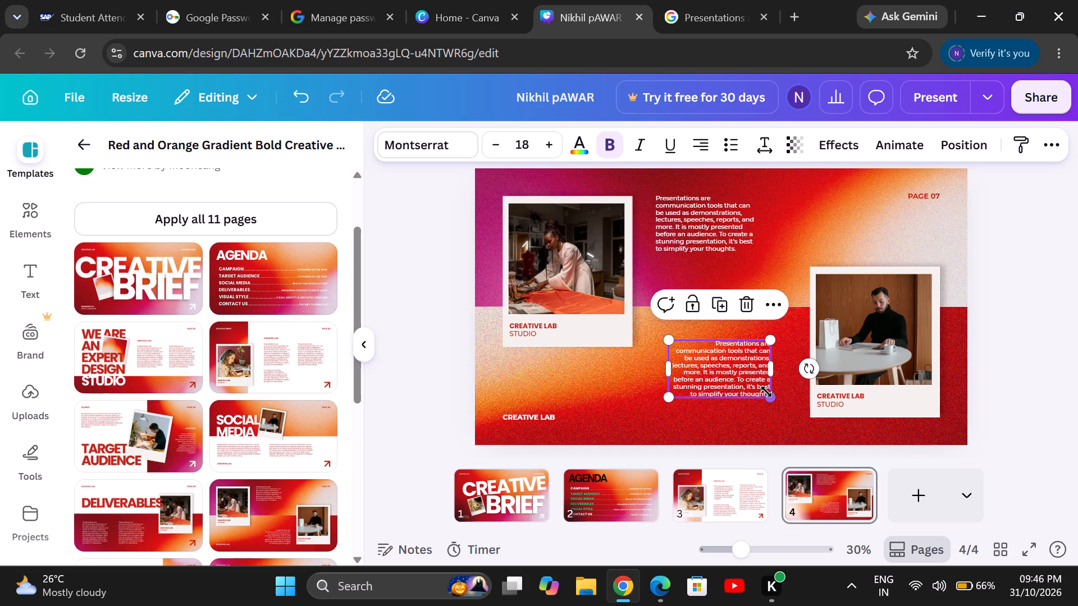
{"action": "left_click_drag", "start_coordinate": [766, 392], "coordinate": [836, 411]}
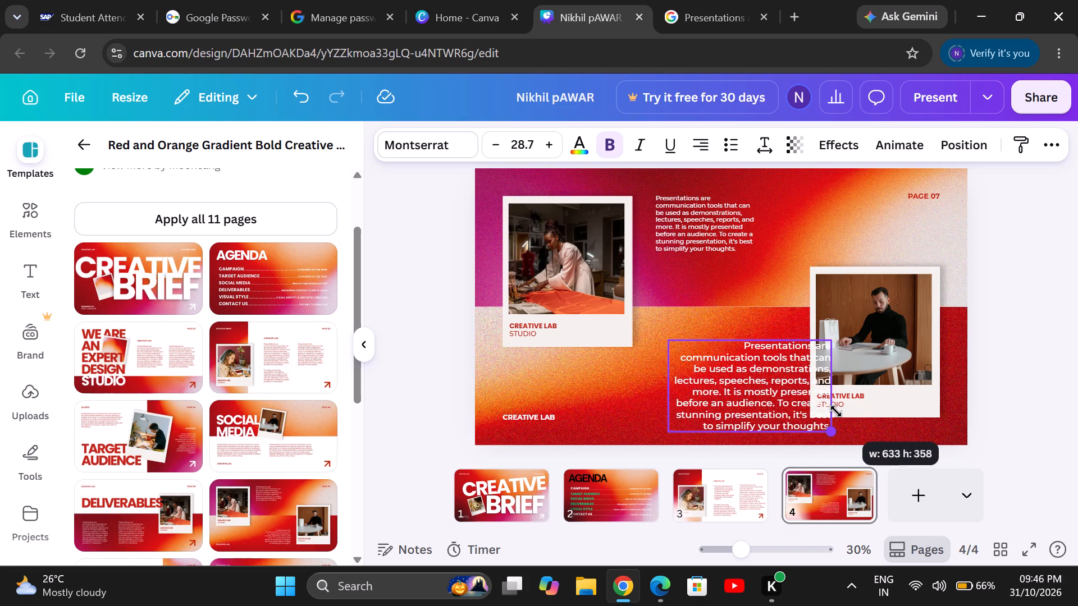
{"action": "left_click_drag", "start_coordinate": [836, 411], "coordinate": [797, 401]}
{"action": "left_click_drag", "start_coordinate": [768, 393], "coordinate": [738, 393]}
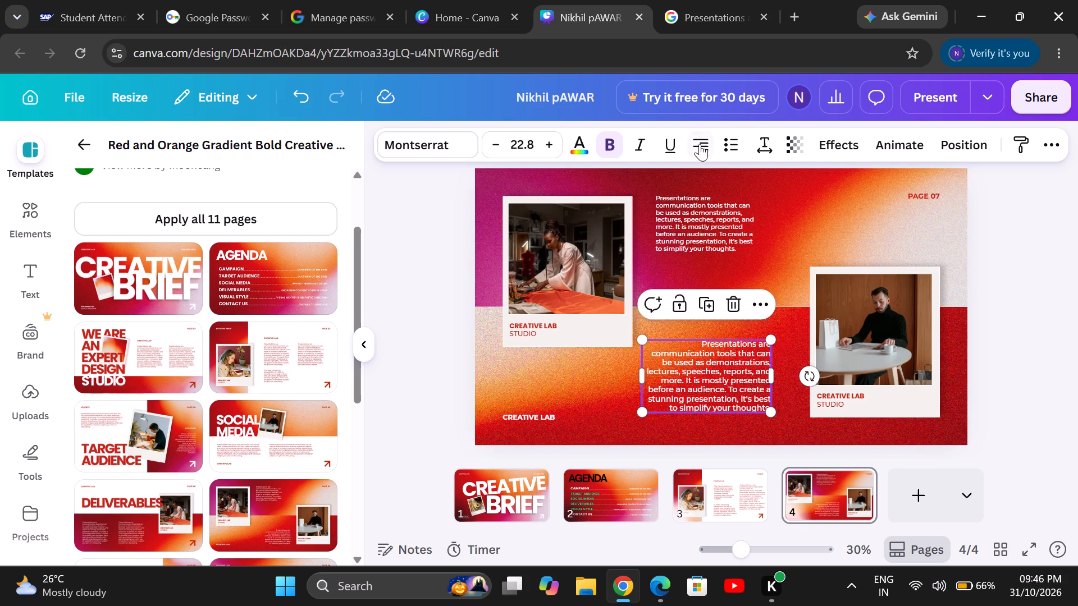
Change the lower paragraph's alignment on page 4 from right-aligned to left-aligned.
{"action": "left_click", "coordinate": [700, 144]}
{"action": "left_click", "coordinate": [700, 144]}
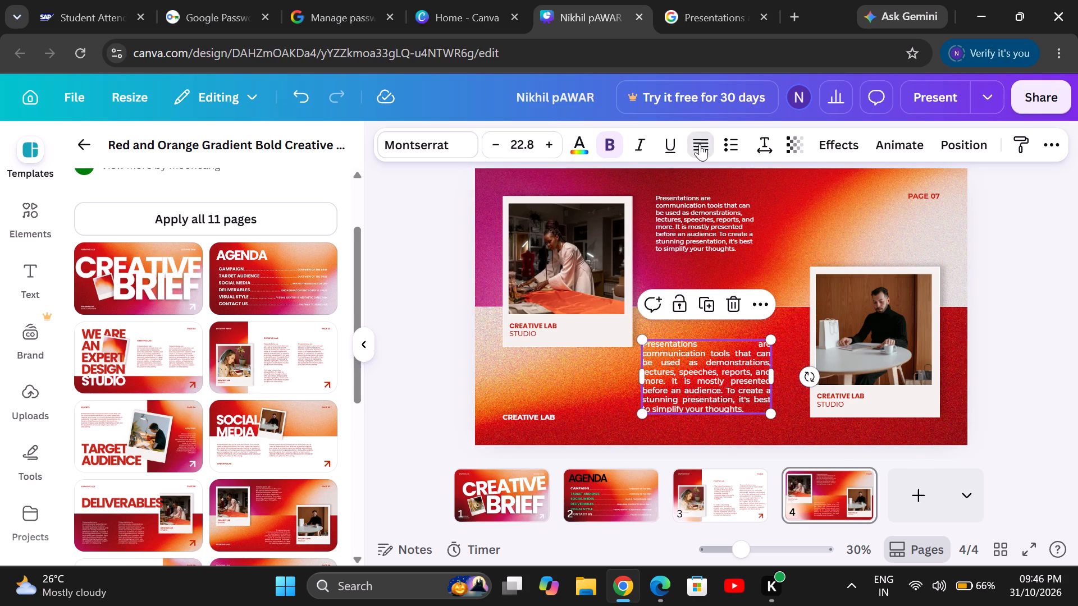
Enlarge the upper paragraph's text box on page 4 to font size 20.8, keeping its upper-left corner in place.
{"action": "left_click", "coordinate": [712, 221]}
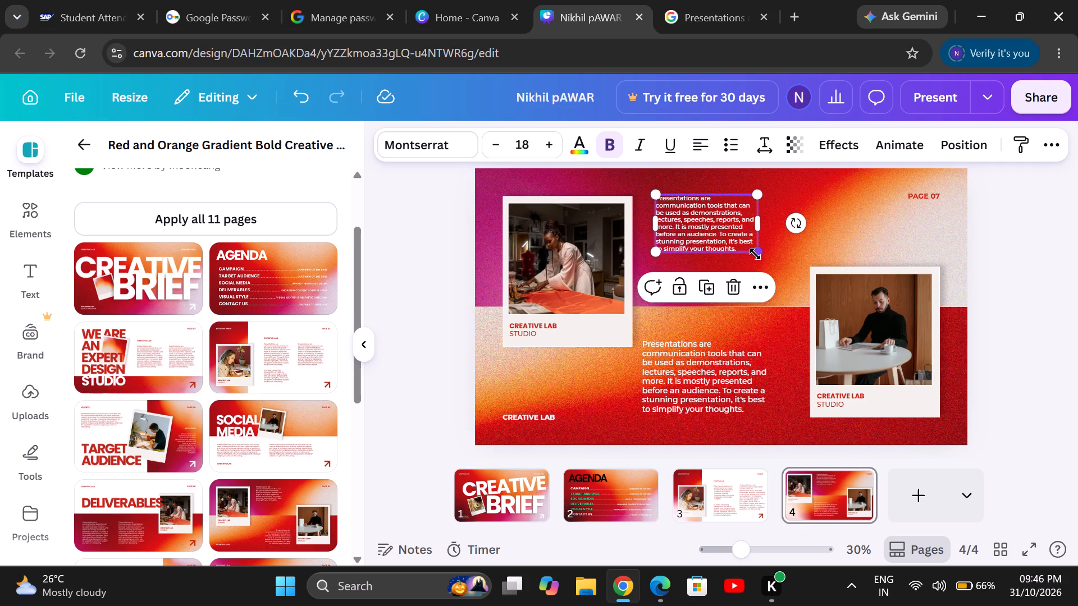
{"action": "left_click_drag", "start_coordinate": [755, 253], "coordinate": [768, 268]}
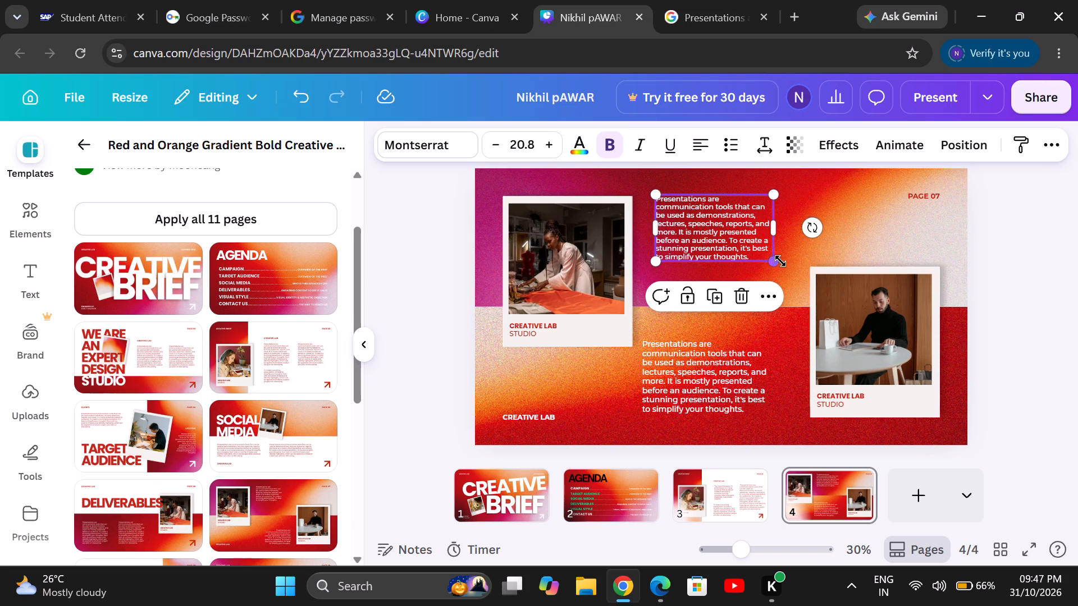
Enlarge the upper paragraph's text box on page 4 to font size 24.2, keeping its upper-left corner fixed.
{"action": "left_click_drag", "start_coordinate": [778, 261], "coordinate": [798, 307]}
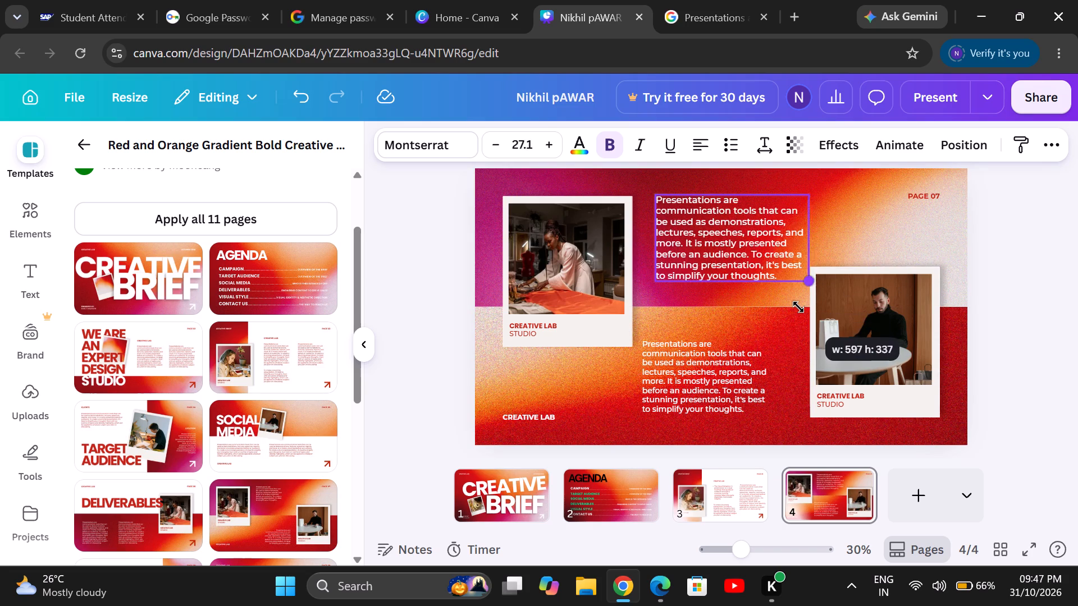
{"action": "left_click_drag", "start_coordinate": [798, 307], "coordinate": [780, 301]}
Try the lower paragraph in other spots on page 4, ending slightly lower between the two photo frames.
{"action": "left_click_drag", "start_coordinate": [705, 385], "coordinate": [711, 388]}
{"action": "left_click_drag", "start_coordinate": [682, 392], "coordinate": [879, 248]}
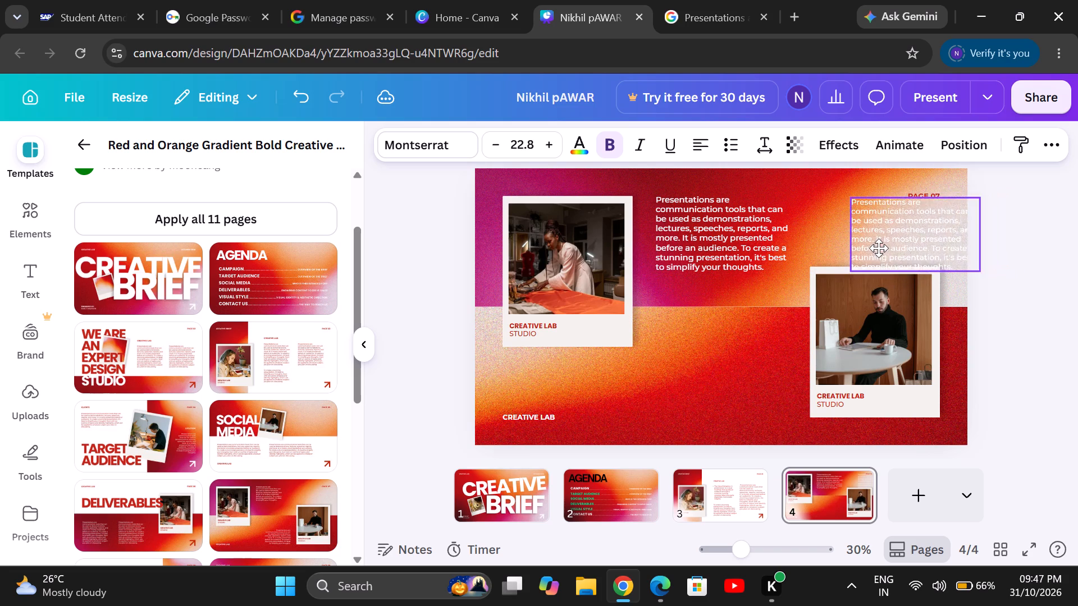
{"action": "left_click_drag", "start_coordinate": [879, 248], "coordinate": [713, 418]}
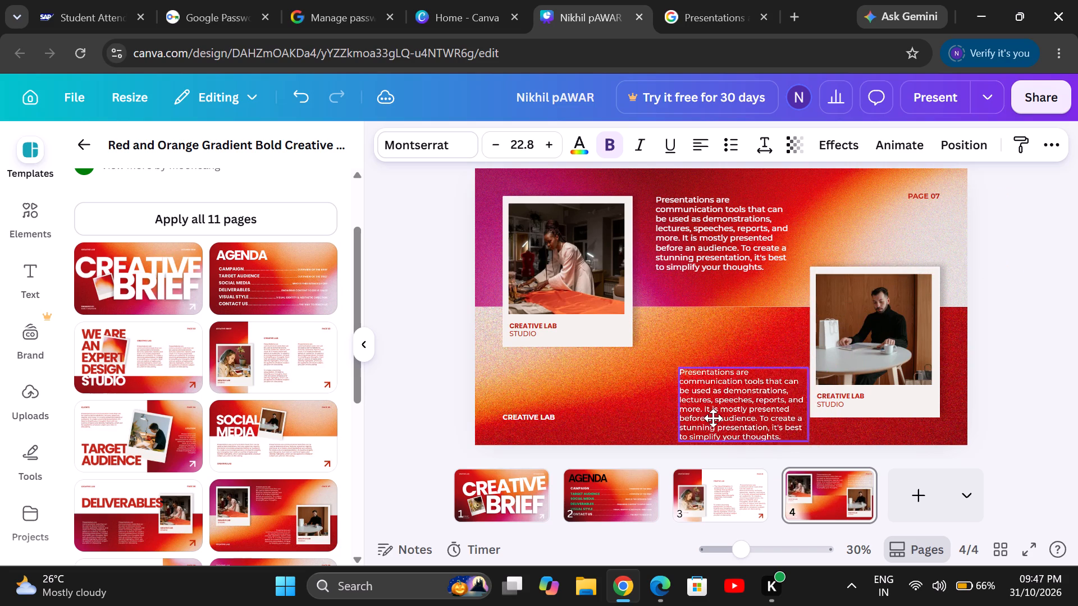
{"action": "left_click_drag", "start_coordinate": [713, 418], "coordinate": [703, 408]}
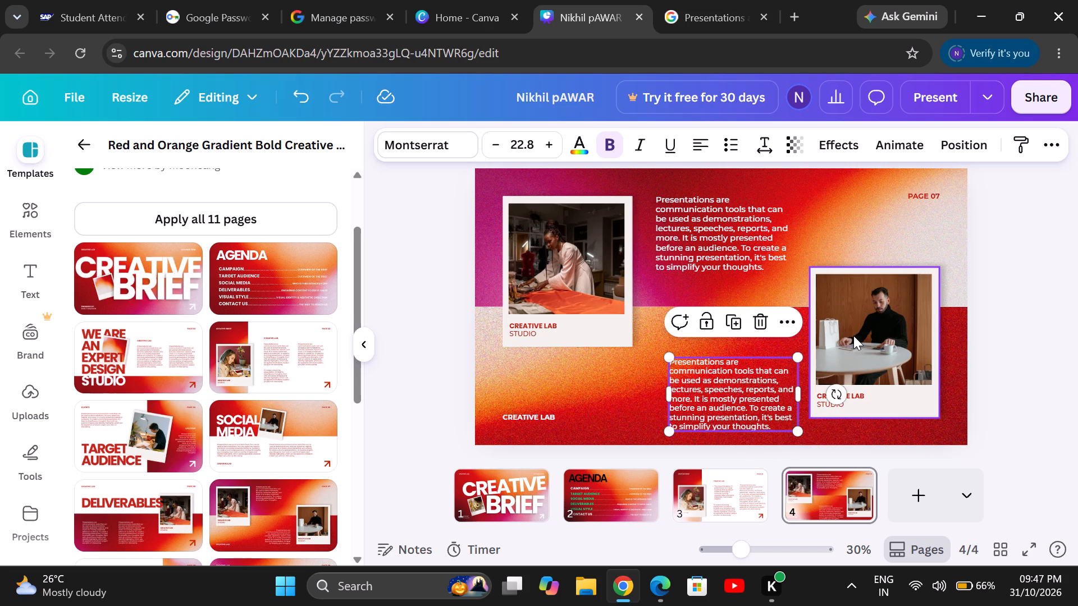
Move the seated man's photo frame up on page 4, roughly level with the woman's photo frame.
{"action": "left_click_drag", "start_coordinate": [853, 336], "coordinate": [844, 273]}
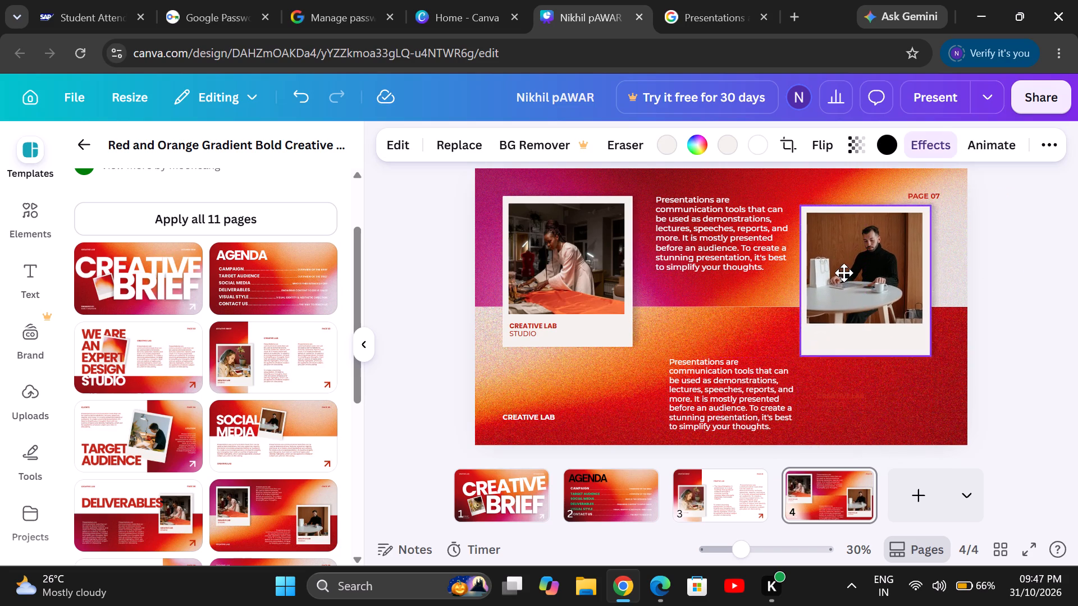
{"action": "left_click_drag", "start_coordinate": [844, 273], "coordinate": [844, 270]}
Arrange both paragraphs side by side along page 4's bottom, with the smaller one beneath the man's photo near the page's right edge.
{"action": "left_click_drag", "start_coordinate": [741, 388], "coordinate": [864, 391]}
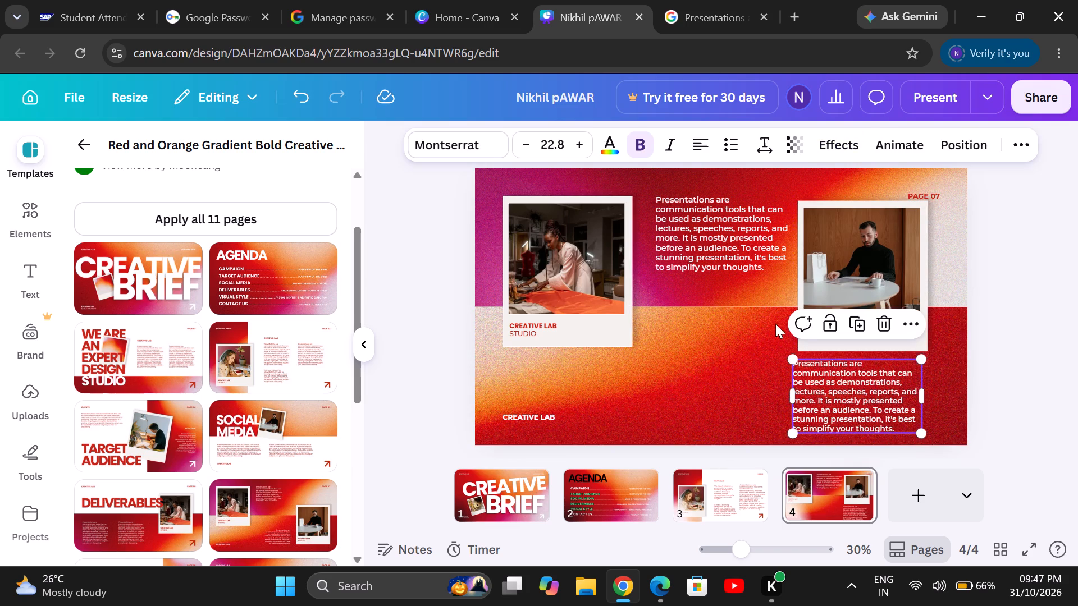
{"action": "left_click_drag", "start_coordinate": [721, 231], "coordinate": [642, 394]}
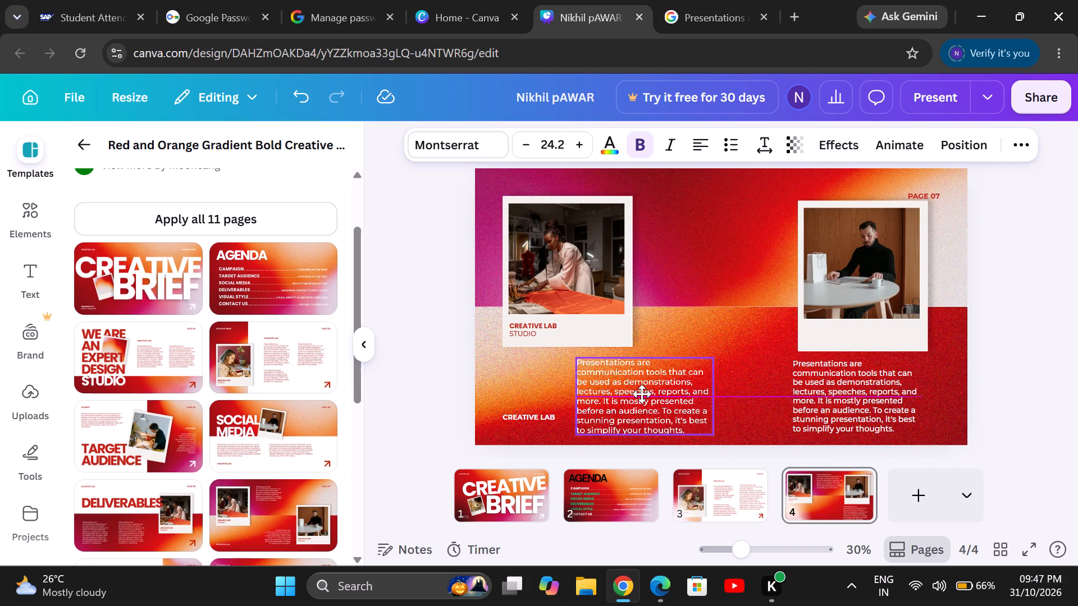
{"action": "left_click_drag", "start_coordinate": [642, 394], "coordinate": [642, 392]}
{"action": "left_click_drag", "start_coordinate": [806, 390], "coordinate": [807, 390]}
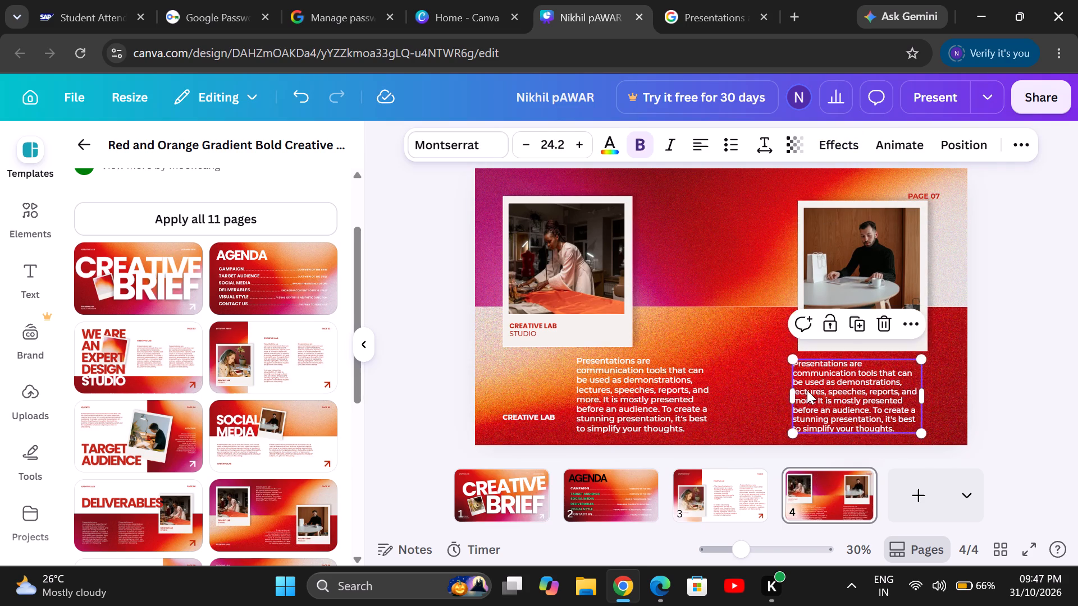
{"action": "left_click_drag", "start_coordinate": [807, 390], "coordinate": [829, 390]}
{"action": "left_click_drag", "start_coordinate": [665, 382], "coordinate": [600, 370]}
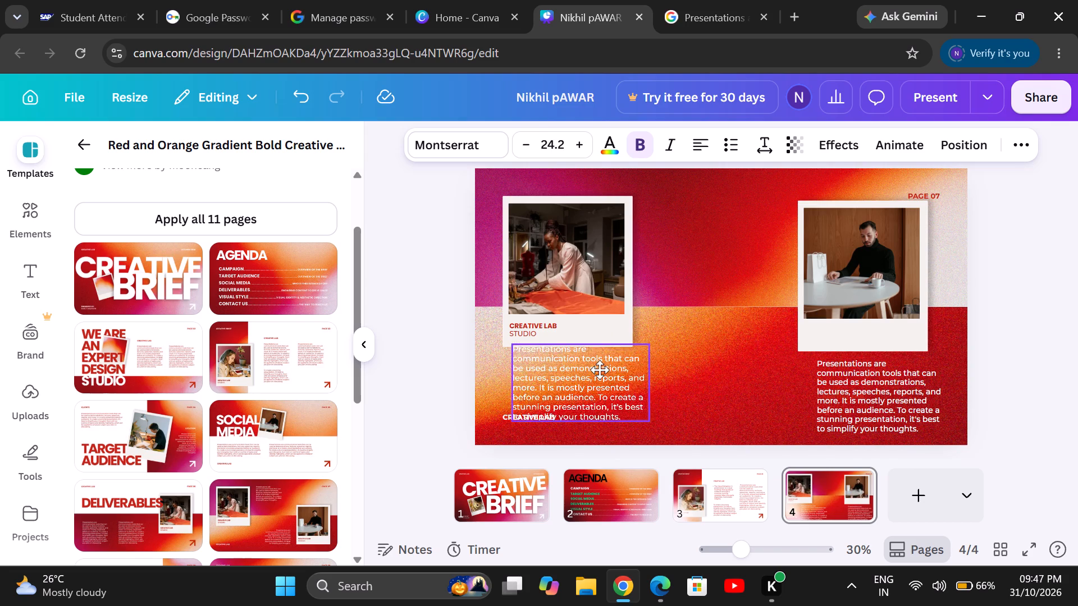
{"action": "left_click_drag", "start_coordinate": [600, 370], "coordinate": [673, 386]}
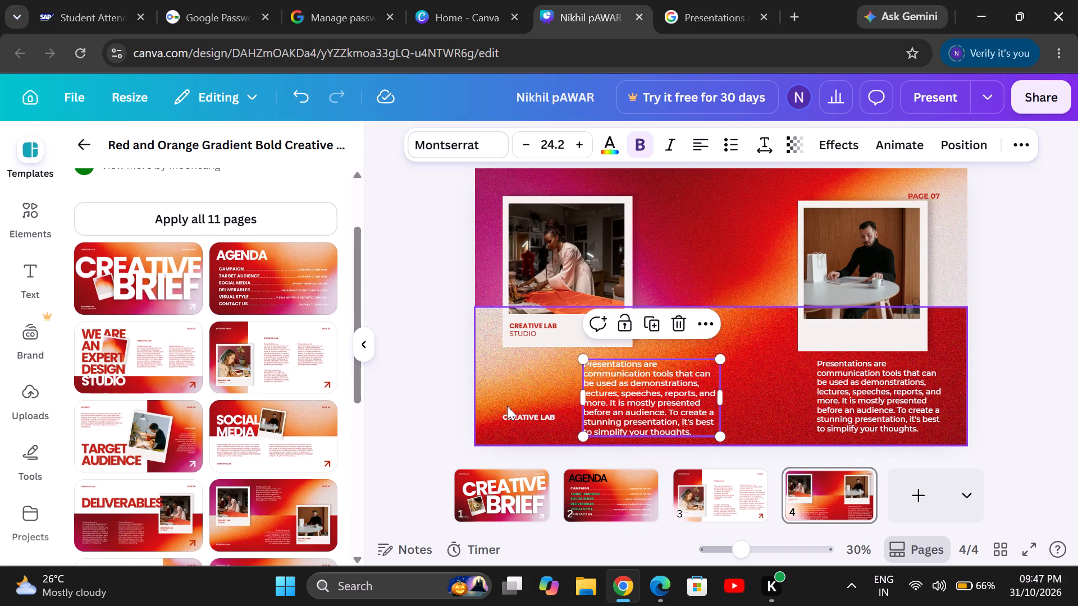
Move the white CREATIVE LAB label from page 4's bottom to its upper-left corner, above the woman's photo frame.
{"action": "left_click_drag", "start_coordinate": [511, 418], "coordinate": [505, 181]}
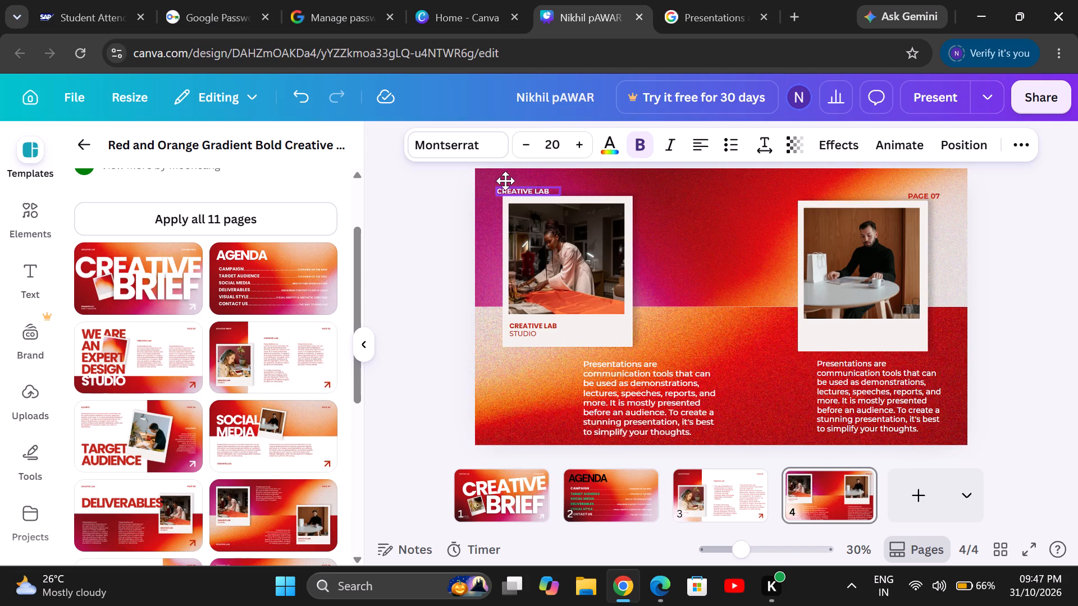
{"action": "left_click_drag", "start_coordinate": [505, 181], "coordinate": [505, 180]}
Move the larger paragraph directly beneath the woman's photo on page 4, aligning its left edge with the frame.
{"action": "left_click_drag", "start_coordinate": [591, 394], "coordinate": [564, 403]}
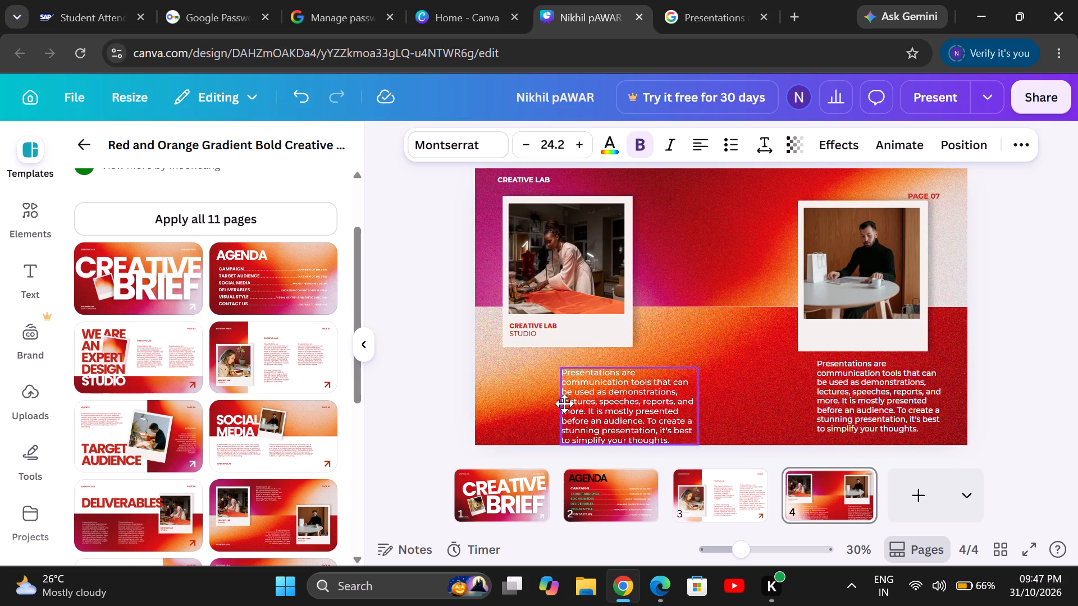
{"action": "left_click_drag", "start_coordinate": [564, 403], "coordinate": [514, 402]}
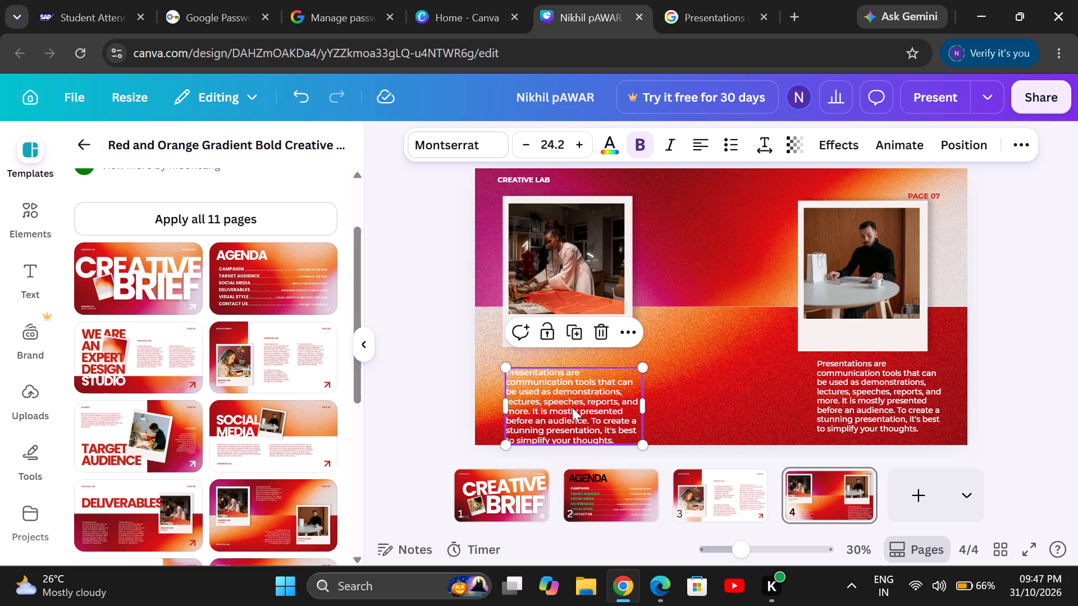
{"action": "left_click_drag", "start_coordinate": [572, 406], "coordinate": [568, 395]}
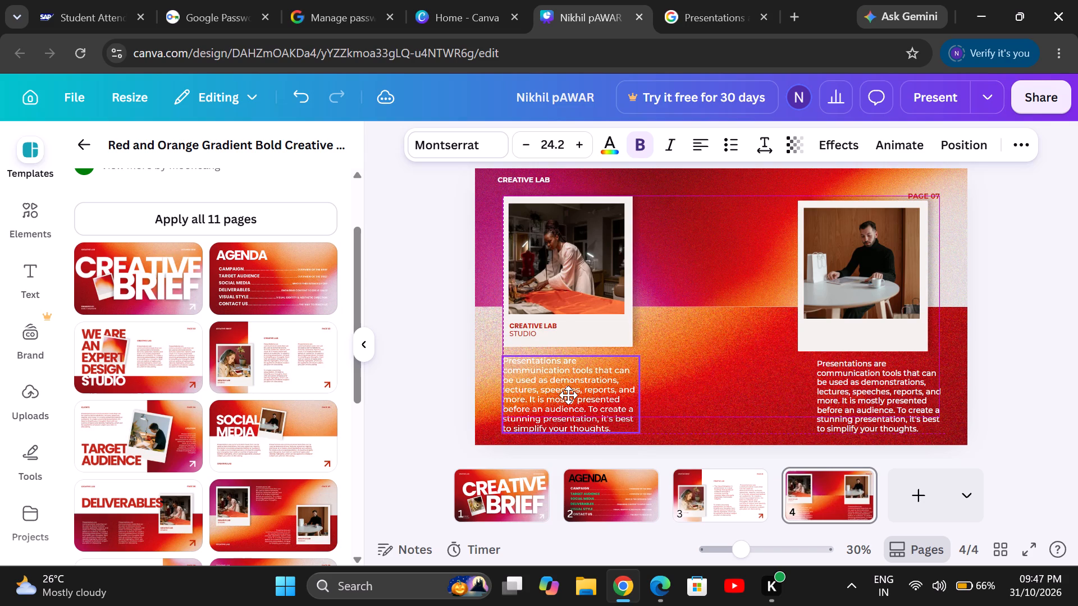
{"action": "left_click_drag", "start_coordinate": [568, 395], "coordinate": [568, 397]}
Tilt the woman's photo frame counterclockwise and settle it slightly further right and lower above its paragraph.
{"action": "left_click", "coordinate": [577, 272]}
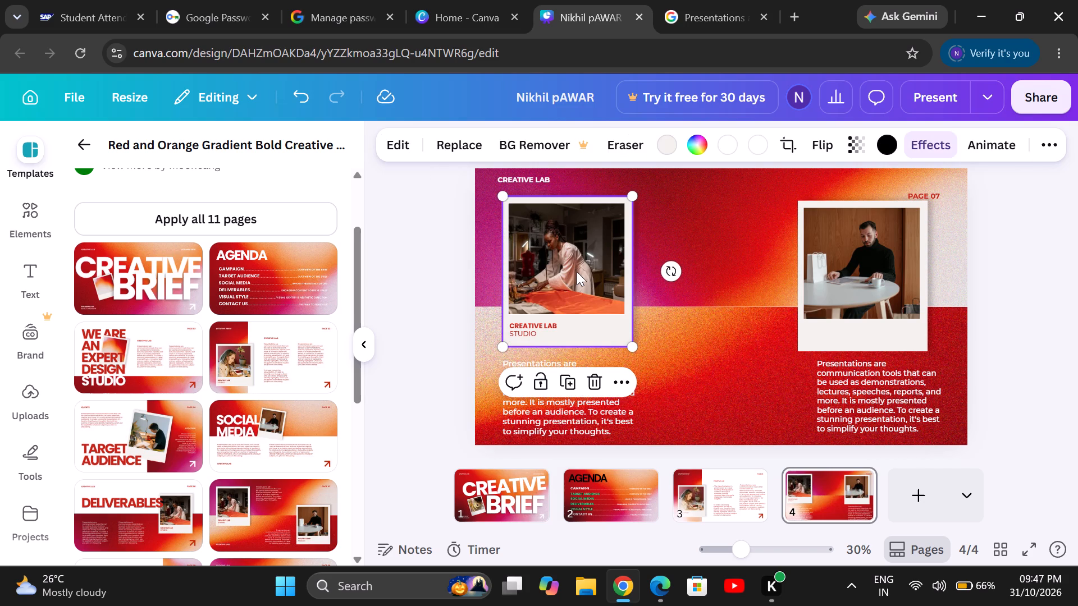
{"action": "left_click", "coordinate": [670, 272]}
{"action": "left_click_drag", "start_coordinate": [669, 266], "coordinate": [670, 258]}
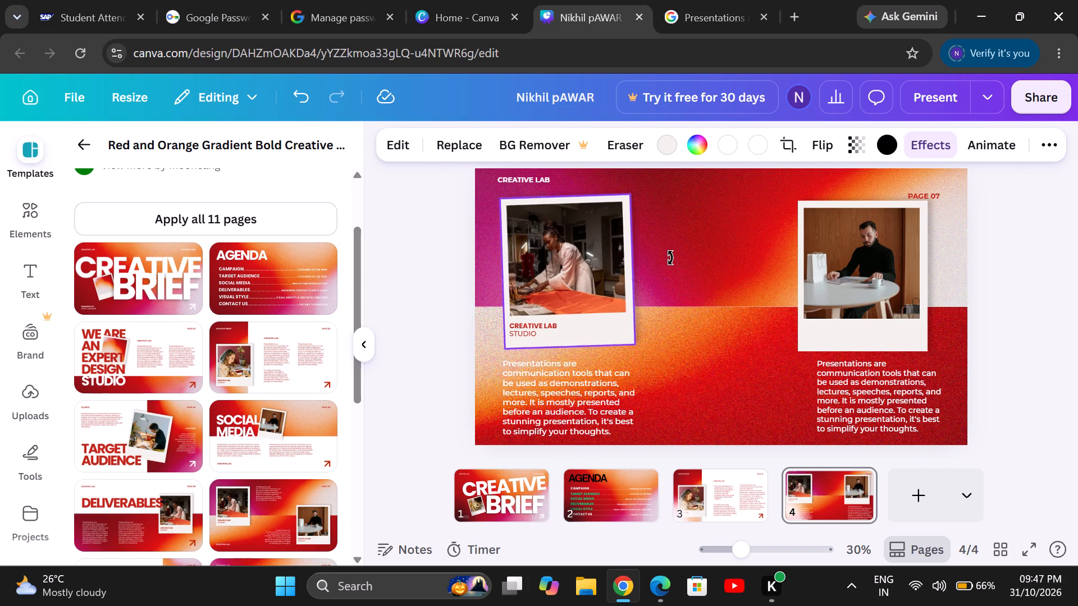
{"action": "left_click_drag", "start_coordinate": [670, 258], "coordinate": [657, 243]}
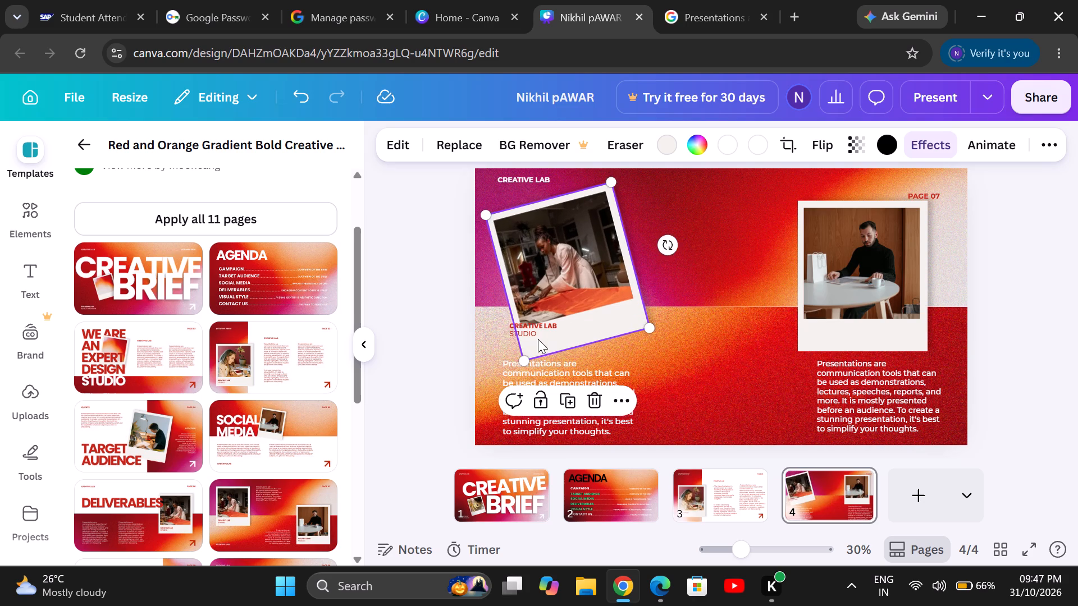
{"action": "left_click", "coordinate": [532, 332]}
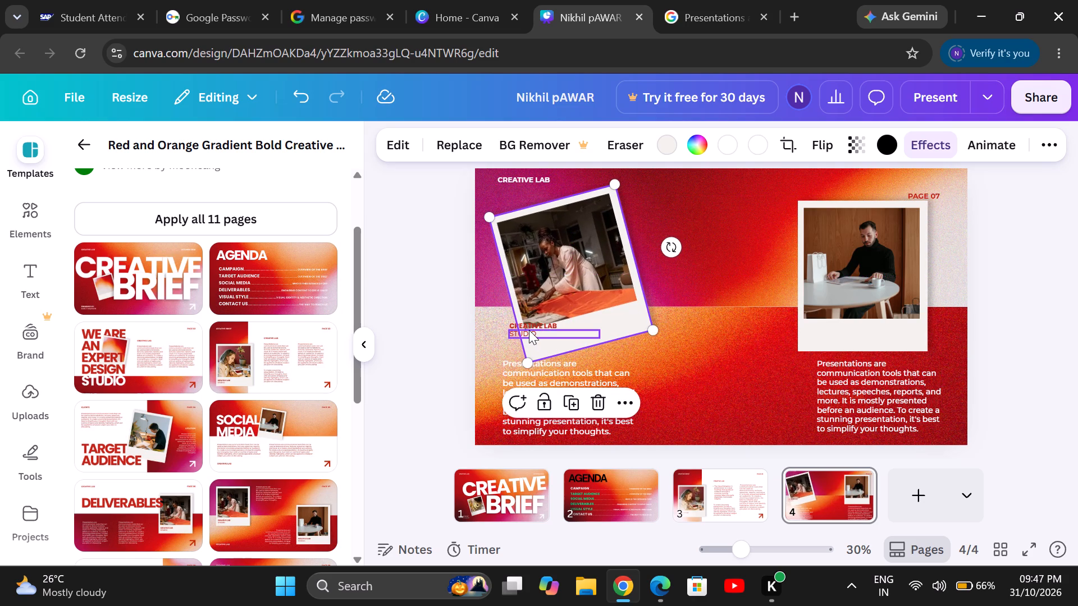
{"action": "left_click_drag", "start_coordinate": [529, 329], "coordinate": [524, 335]}
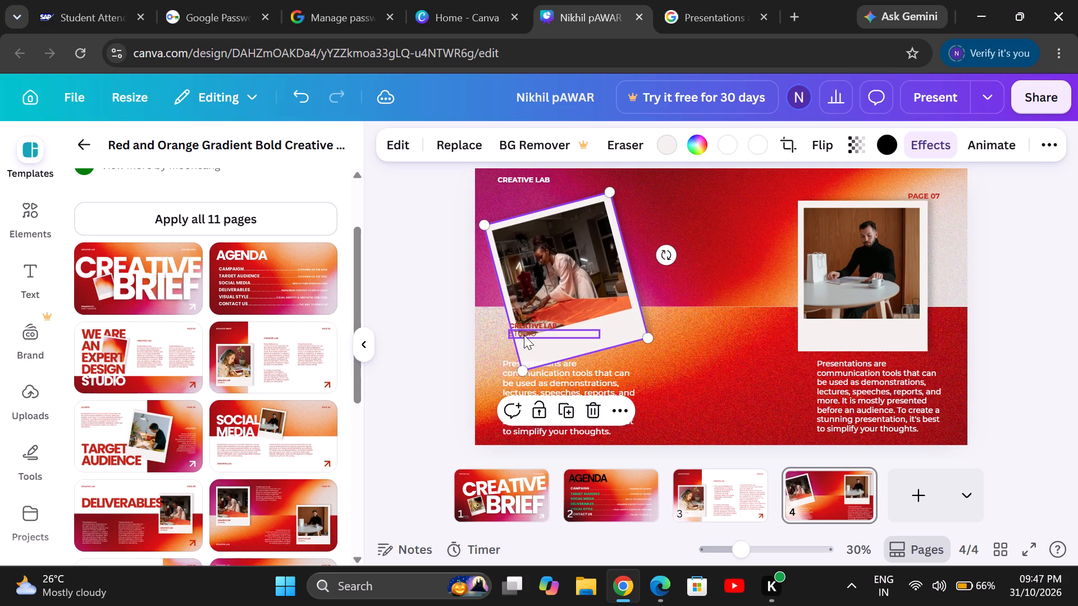
{"action": "left_click_drag", "start_coordinate": [535, 333], "coordinate": [557, 335]}
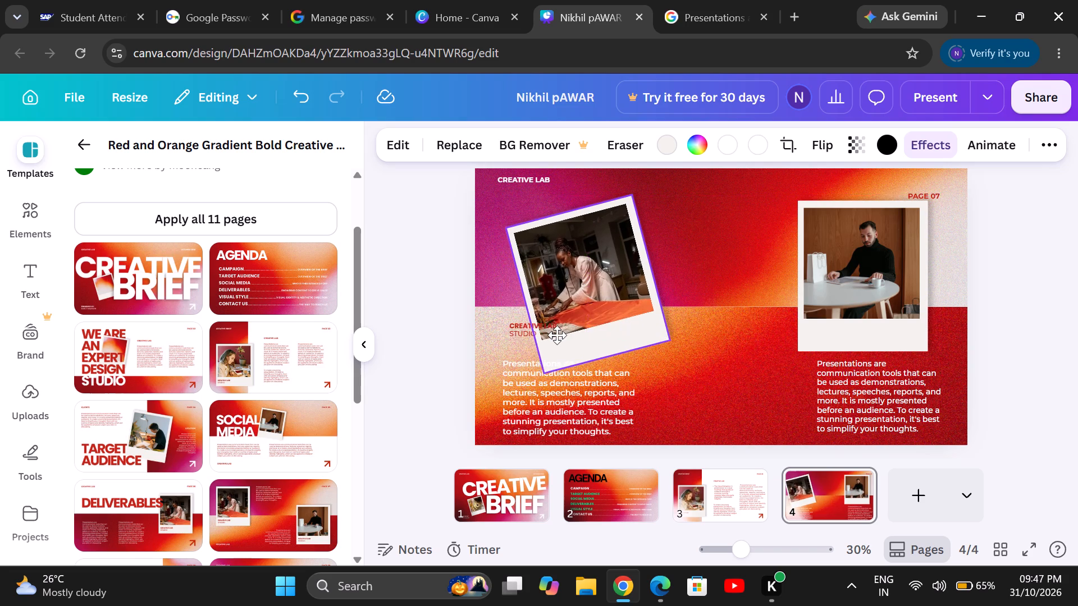
{"action": "left_click_drag", "start_coordinate": [557, 335], "coordinate": [541, 328]}
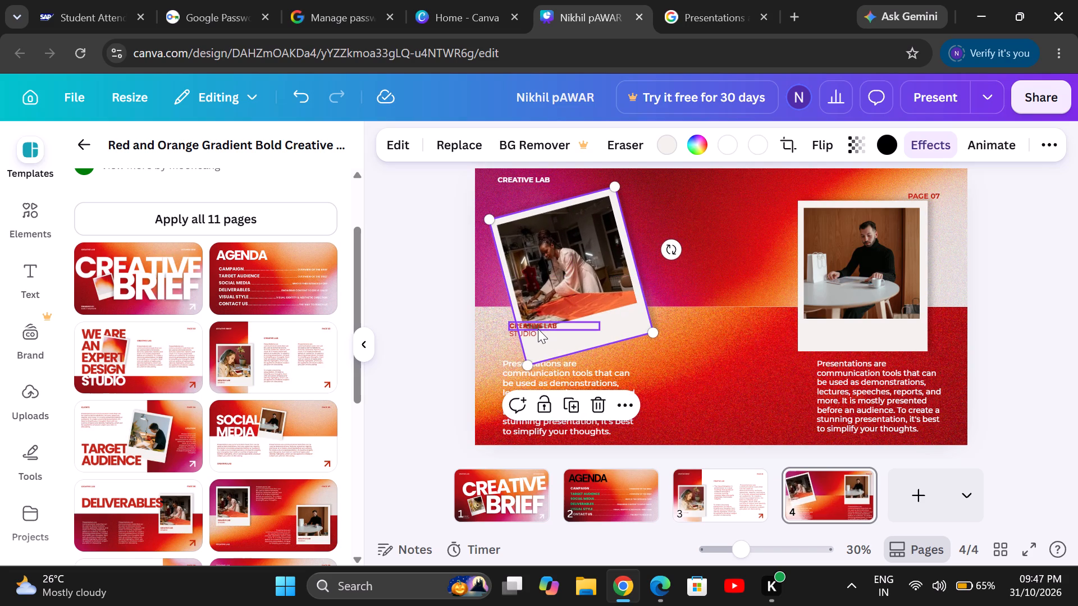
Move the red CREATIVE LAB and STUDIO captions onto the tilted woman's photo frame's lower border, stacked and left-aligned with each other.
{"action": "left_click", "coordinate": [544, 324]}
{"action": "left_click_drag", "start_coordinate": [555, 327], "coordinate": [558, 327]}
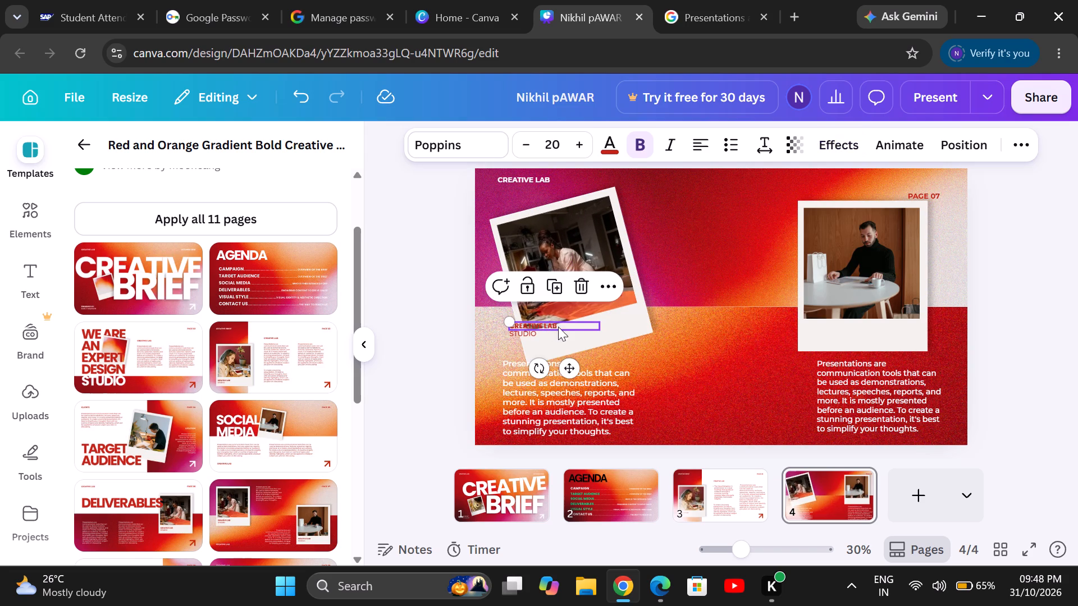
{"action": "left_click_drag", "start_coordinate": [558, 327], "coordinate": [574, 341]}
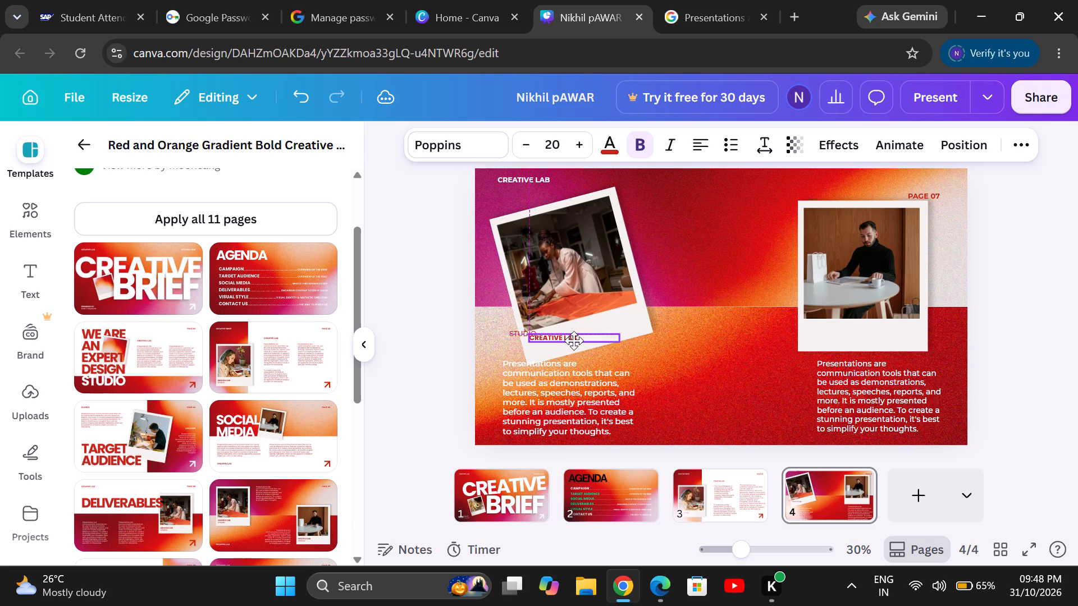
{"action": "left_click_drag", "start_coordinate": [574, 341], "coordinate": [576, 341]}
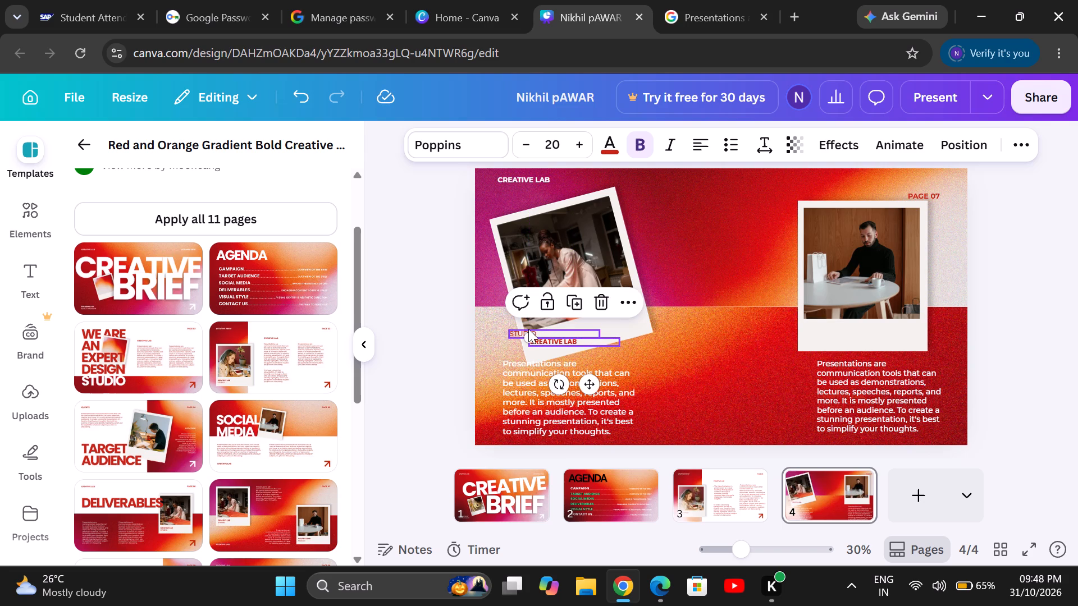
{"action": "left_click_drag", "start_coordinate": [528, 329], "coordinate": [549, 344]}
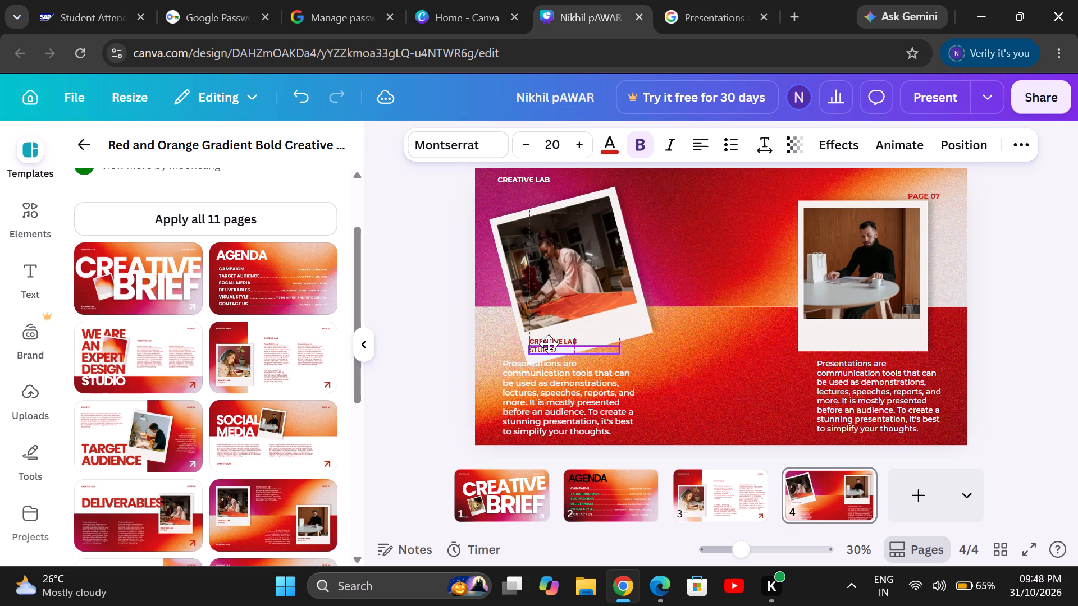
{"action": "left_click_drag", "start_coordinate": [549, 344], "coordinate": [551, 346]}
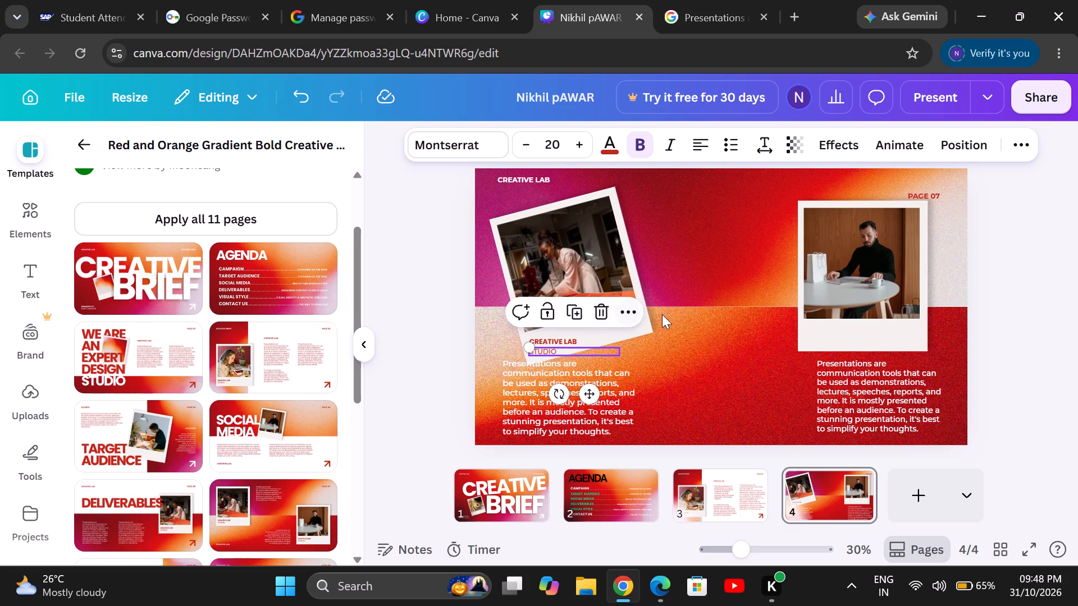
{"action": "left_click", "coordinate": [707, 330]}
Tilt the man's photo frame clockwise on page 4 and shift it slightly up and to the right.
{"action": "left_click", "coordinate": [851, 273]}
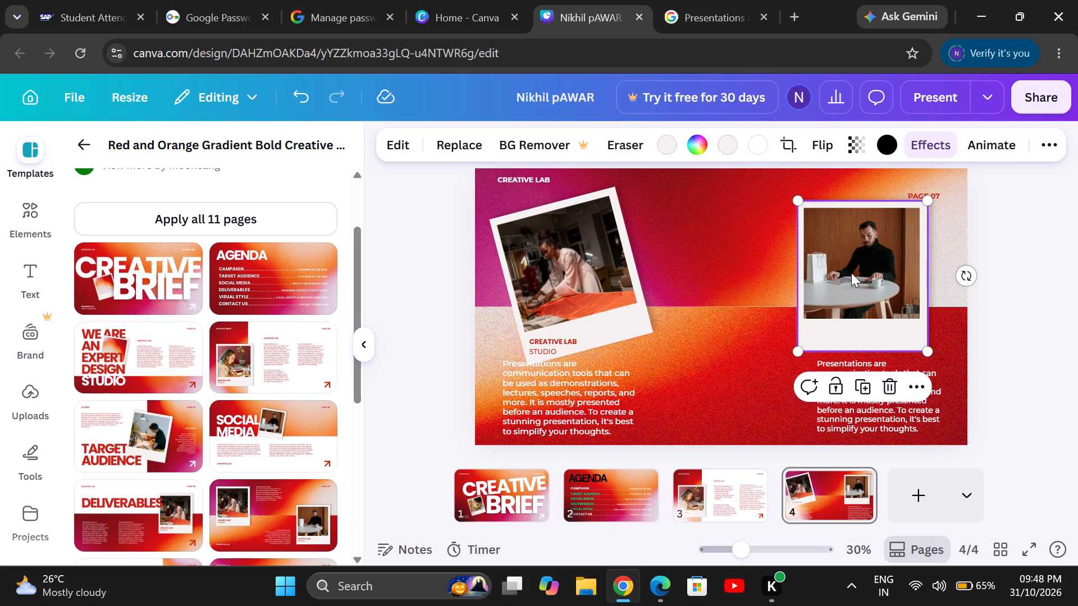
{"action": "left_click", "coordinate": [958, 274]}
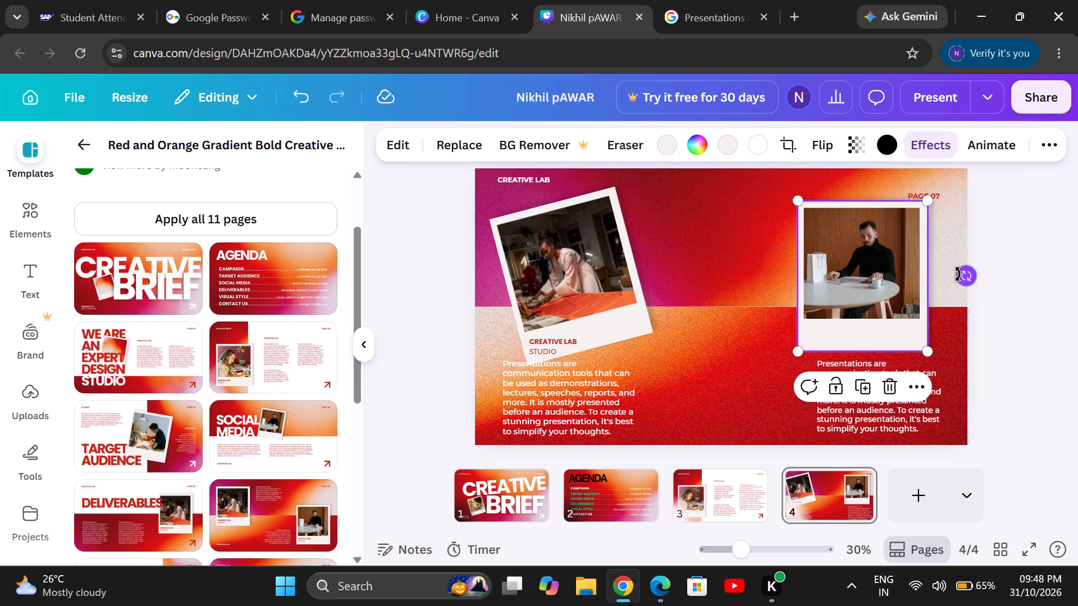
{"action": "left_click", "coordinate": [970, 277]}
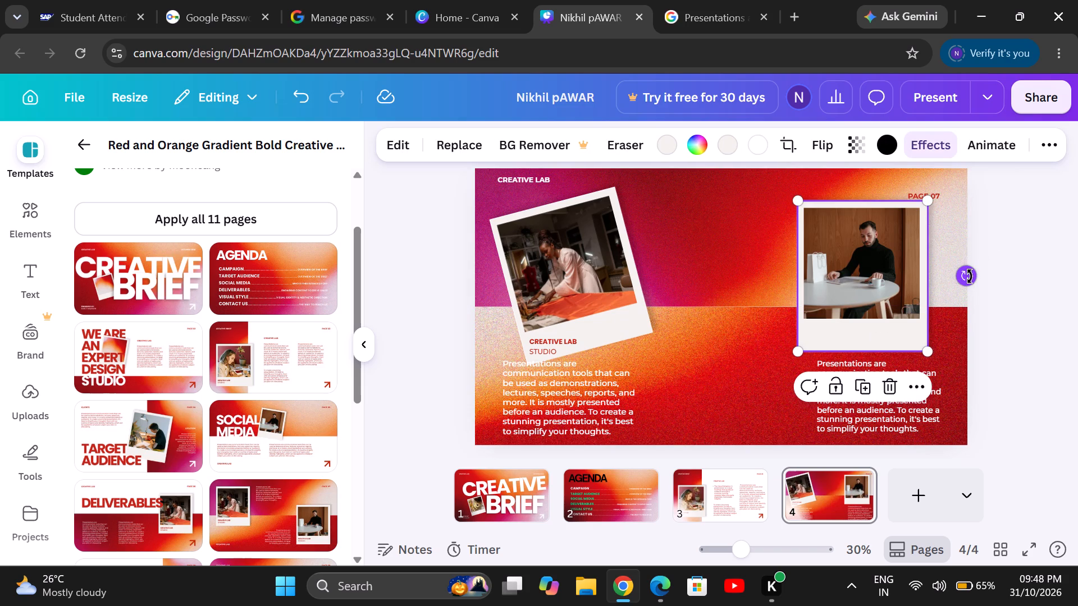
{"action": "left_click", "coordinate": [970, 277]}
{"action": "left_click_drag", "start_coordinate": [970, 277], "coordinate": [929, 298]}
{"action": "left_click_drag", "start_coordinate": [887, 297], "coordinate": [896, 286]}
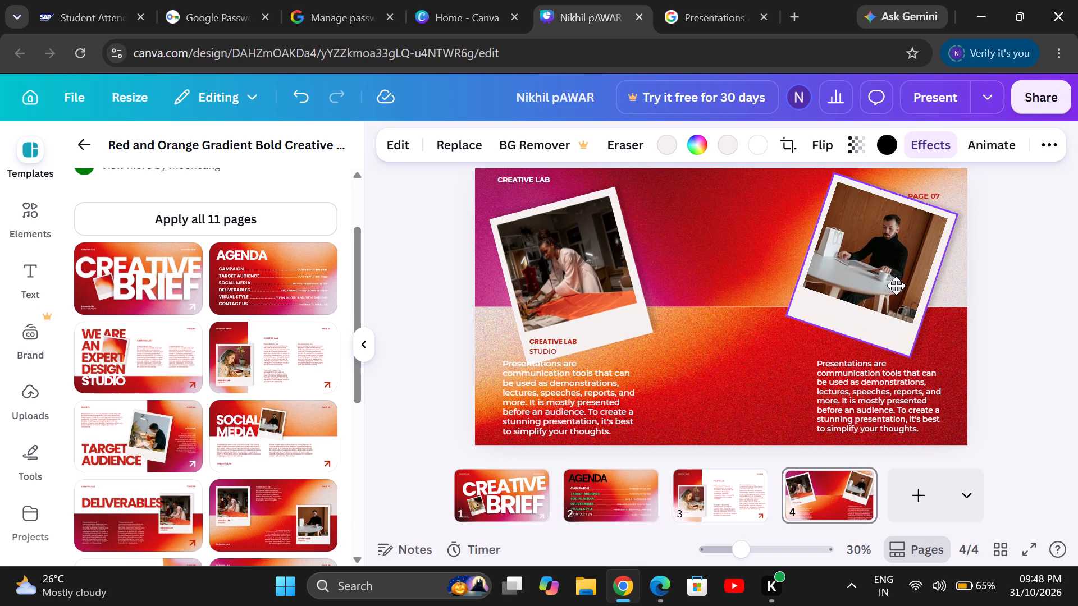
{"action": "left_click_drag", "start_coordinate": [896, 286], "coordinate": [896, 285]}
Shrink the tilted man's photo frame slightly from its lower-left corner so it clears the paragraph below.
{"action": "left_click_drag", "start_coordinate": [787, 315], "coordinate": [806, 315]}
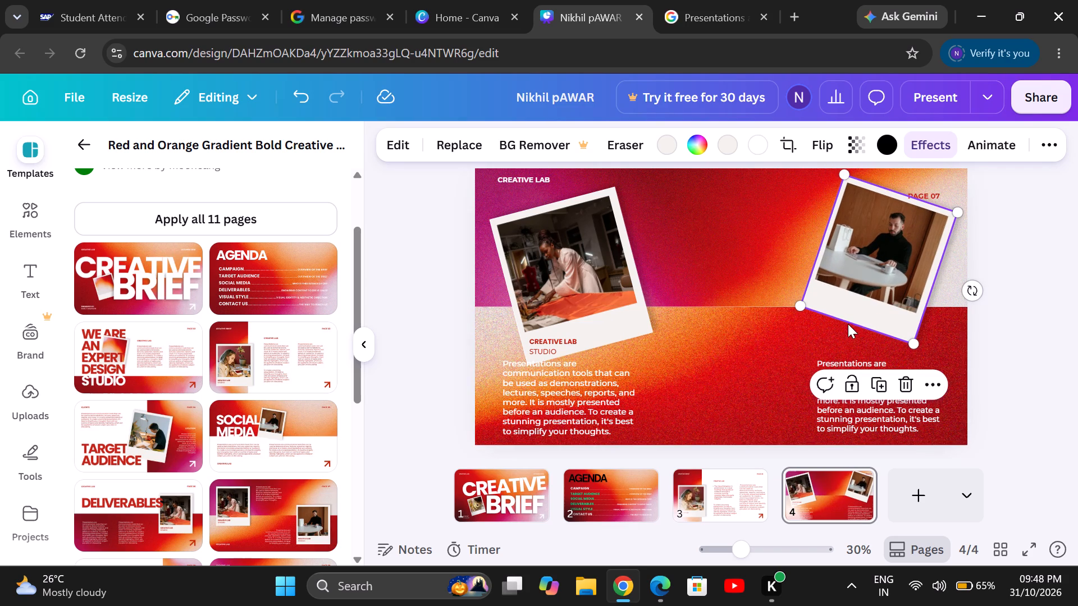
{"action": "left_click", "coordinate": [854, 319]}
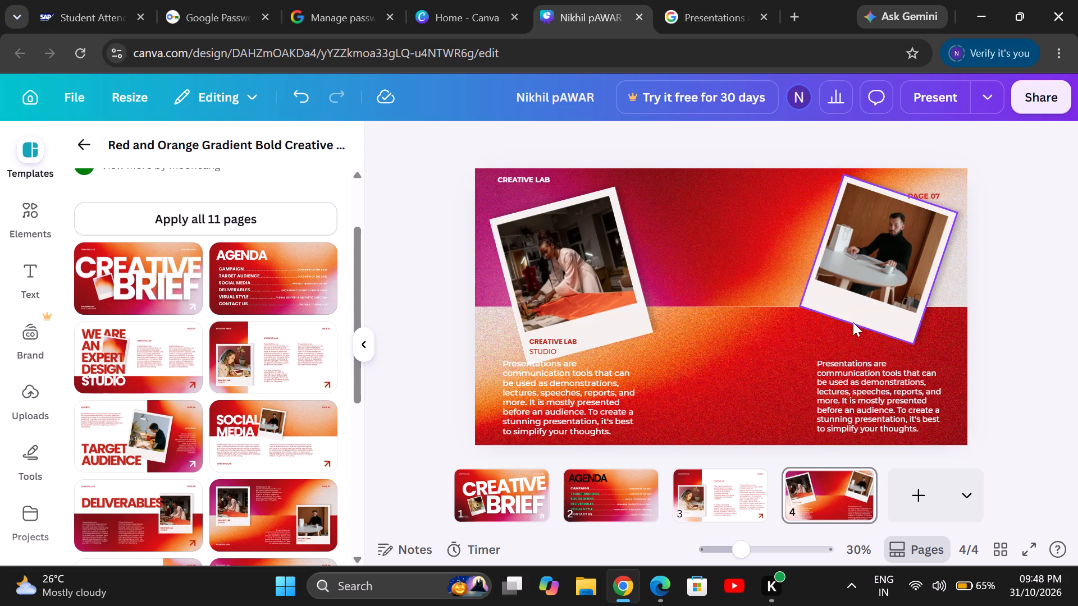
{"action": "left_click", "coordinate": [856, 310]}
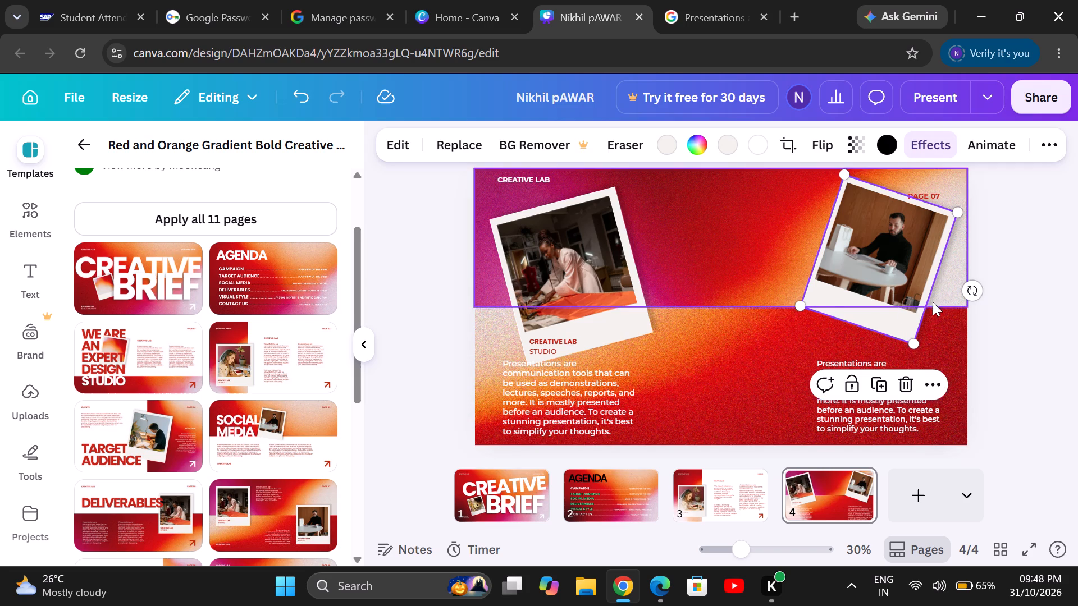
Move the tilted man's photo frame on page 4 slightly down and to the left, closer to its paragraph.
{"action": "left_click", "coordinate": [854, 322]}
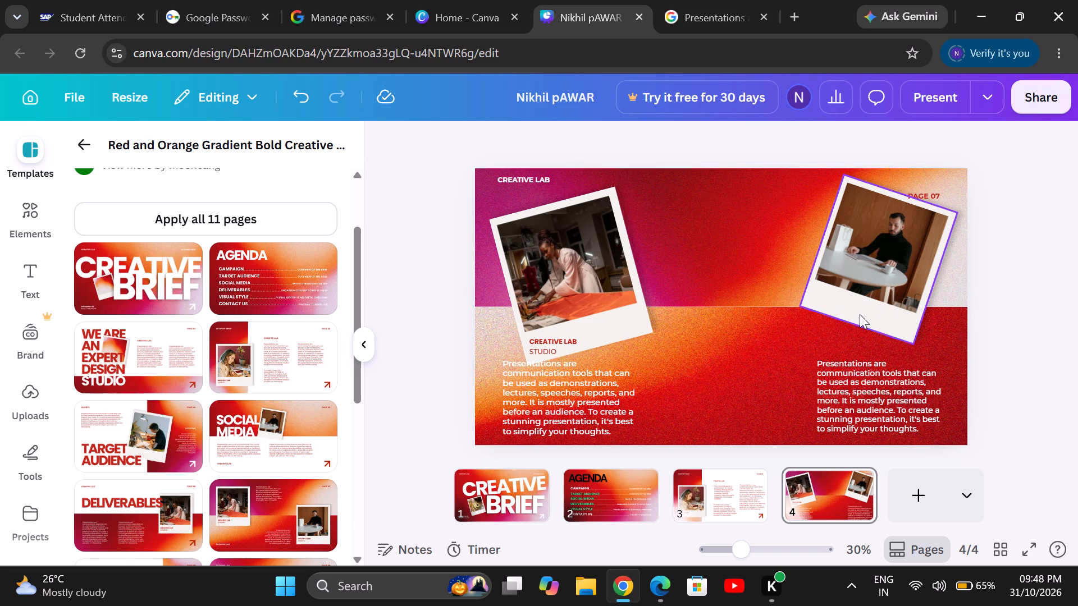
{"action": "left_click", "coordinate": [860, 314]}
{"action": "left_click_drag", "start_coordinate": [860, 314], "coordinate": [852, 330]}
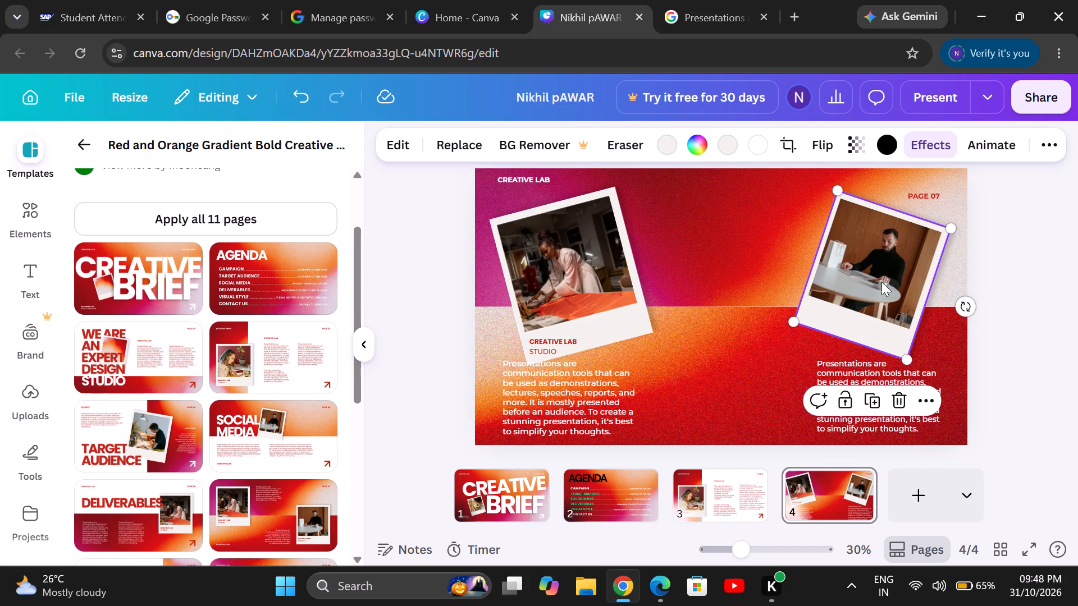
Shift the upper gradient background image on page 4 slightly up and to the right.
{"action": "left_click", "coordinate": [664, 237]}
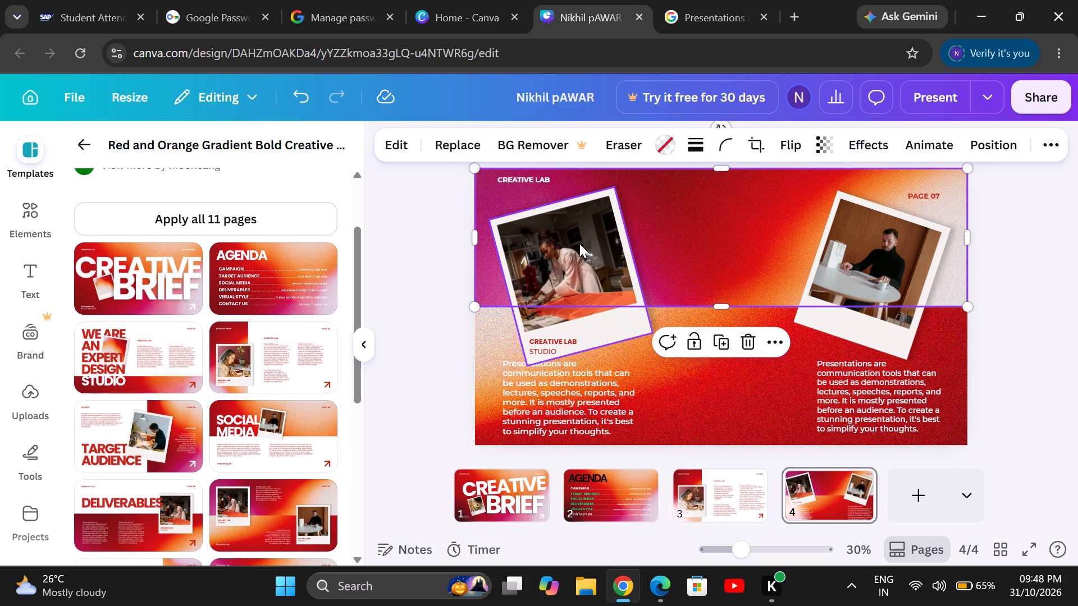
{"action": "left_click_drag", "start_coordinate": [573, 258], "coordinate": [579, 253]}
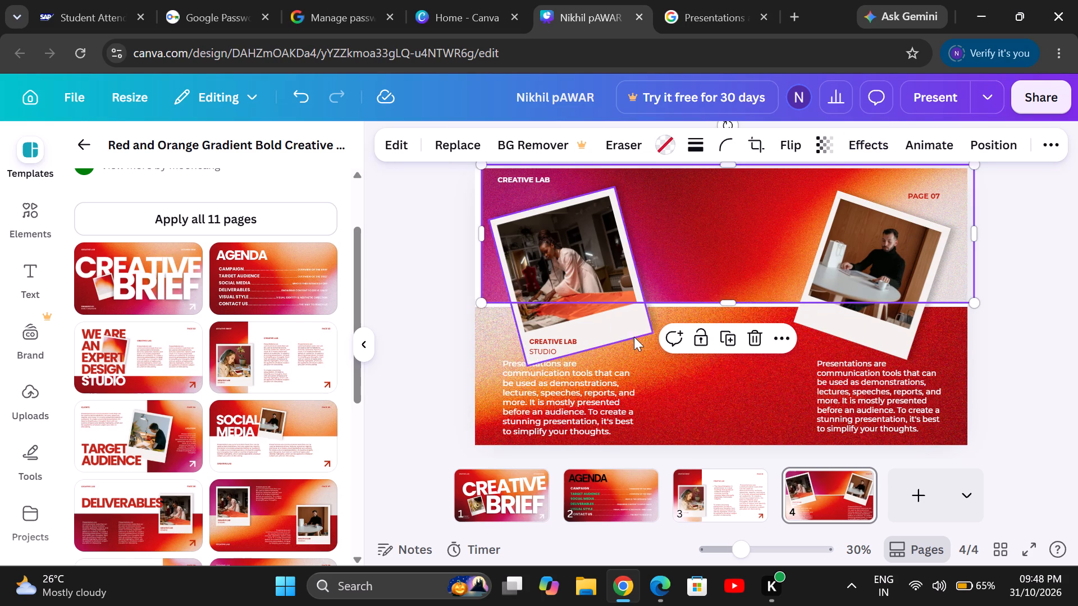
Shrink the tilted woman's photo frame slightly from its lower-right corner and shift it a little to the right above its paragraph.
{"action": "left_click", "coordinate": [645, 328]}
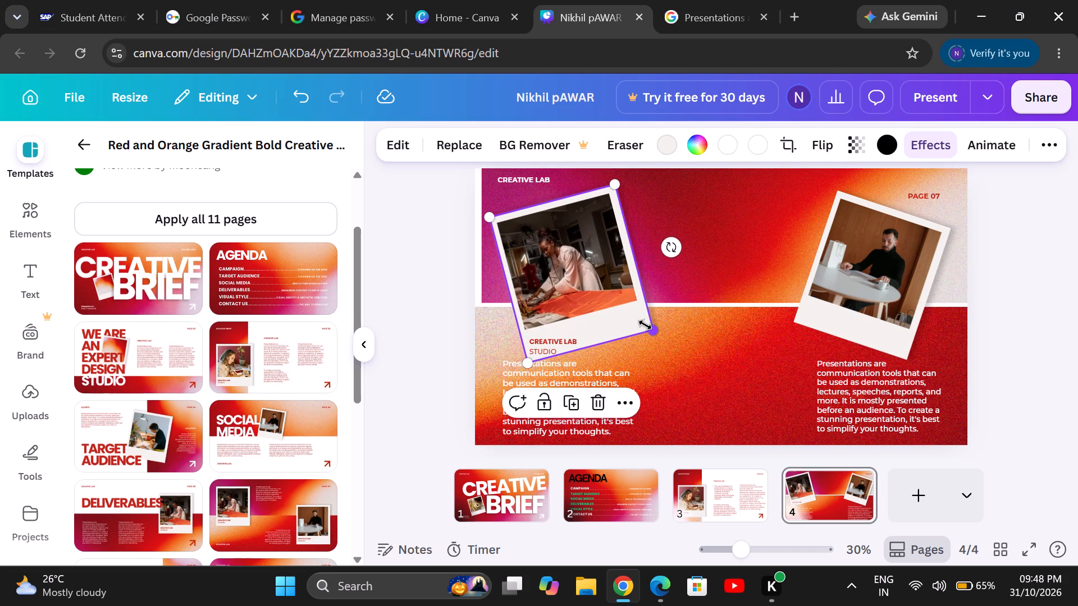
{"action": "left_click_drag", "start_coordinate": [652, 329], "coordinate": [638, 321]}
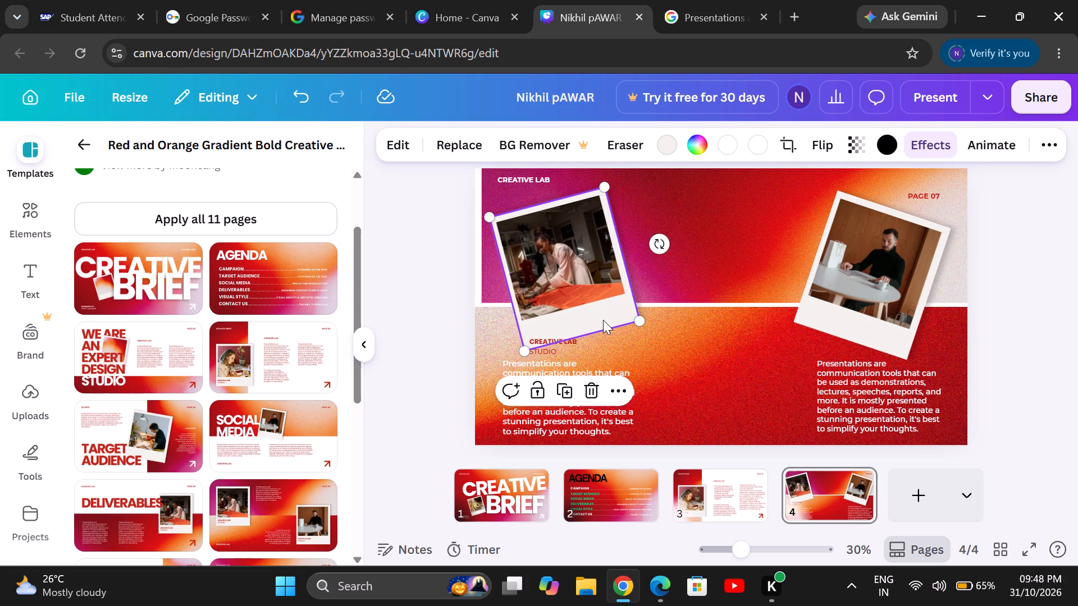
{"action": "left_click_drag", "start_coordinate": [592, 297], "coordinate": [602, 300]}
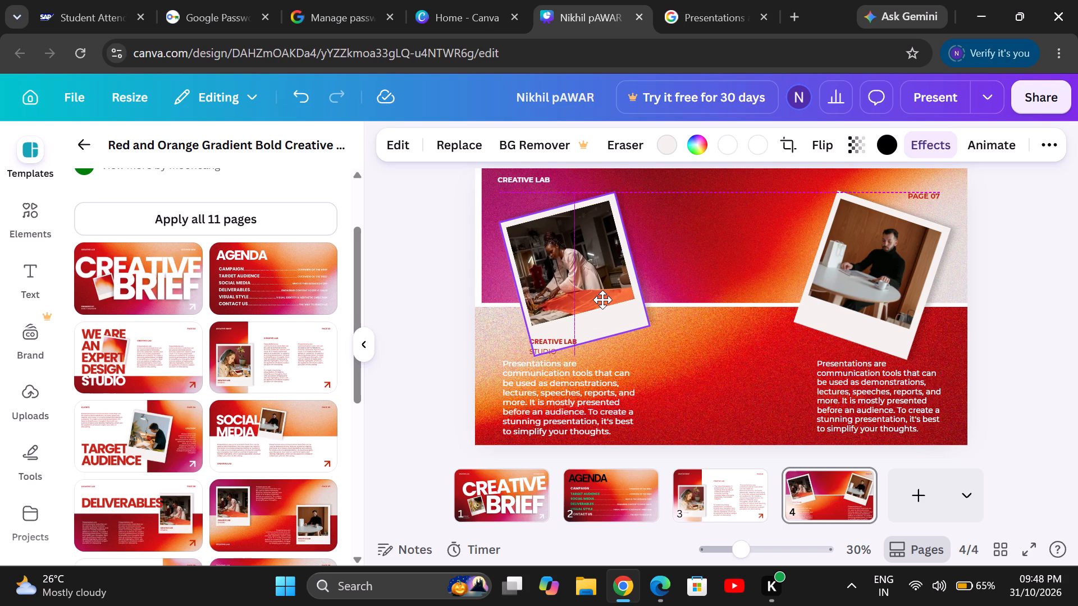
{"action": "left_click_drag", "start_coordinate": [602, 300], "coordinate": [602, 298]}
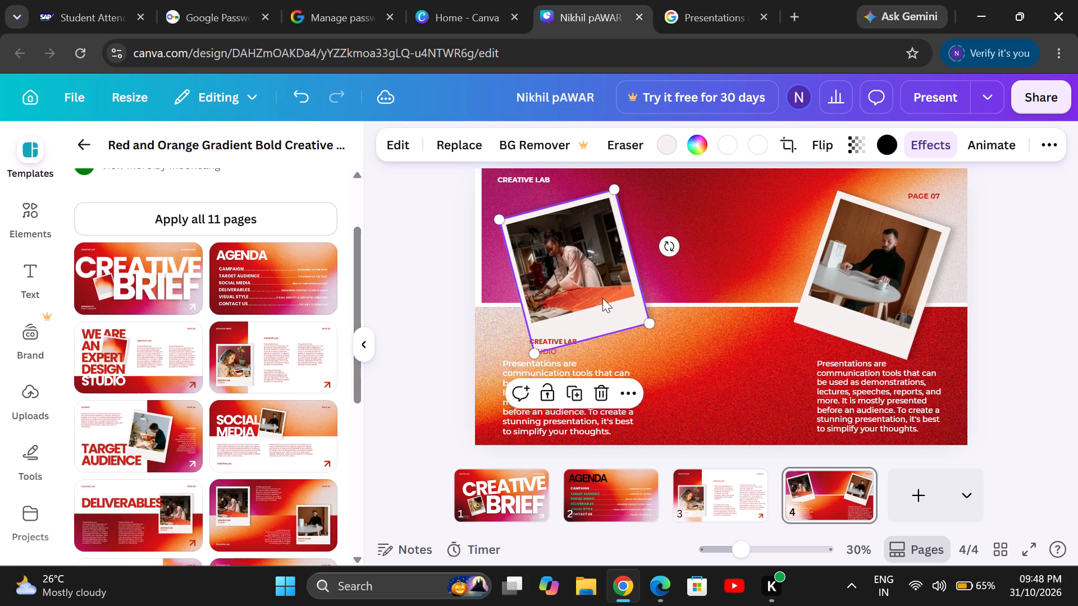
Move the red CREATIVE LAB and STUDIO captions up onto the shrunken woman's frame border, closely stacked and left-aligned with each other.
{"action": "left_click", "coordinate": [561, 342]}
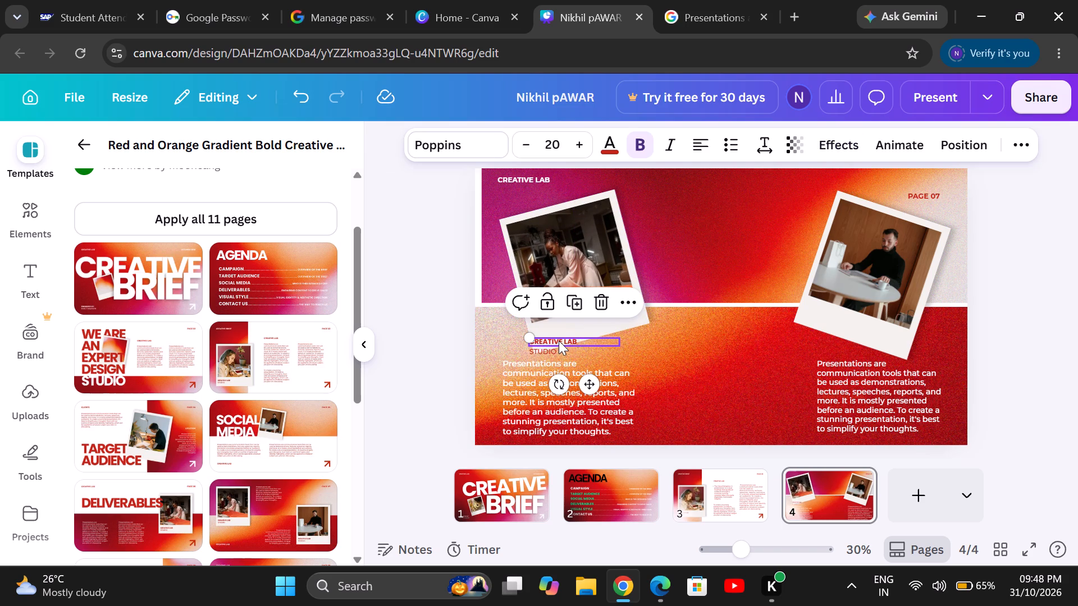
{"action": "left_click_drag", "start_coordinate": [559, 341], "coordinate": [565, 328]}
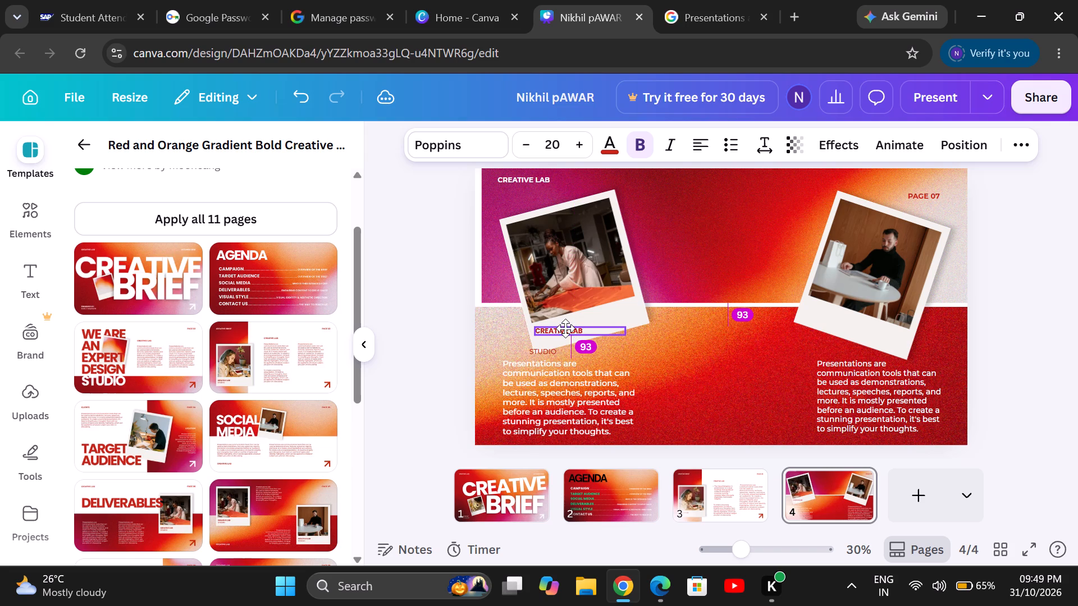
{"action": "left_click_drag", "start_coordinate": [565, 328], "coordinate": [564, 331]}
{"action": "left_click_drag", "start_coordinate": [564, 331], "coordinate": [564, 330]}
{"action": "left_click", "coordinate": [549, 347]}
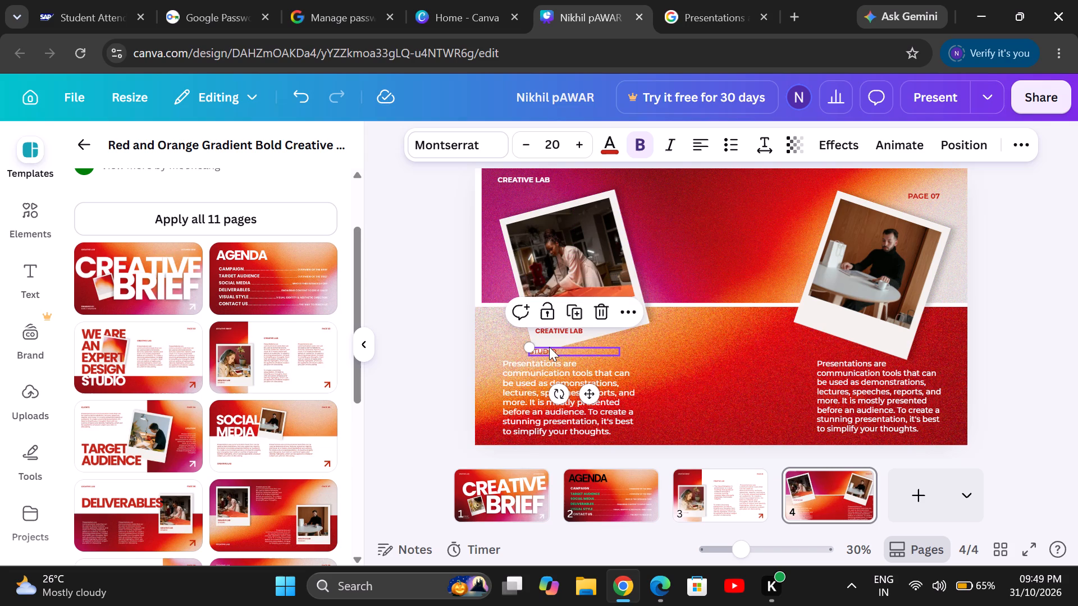
{"action": "left_click_drag", "start_coordinate": [551, 348], "coordinate": [555, 340]}
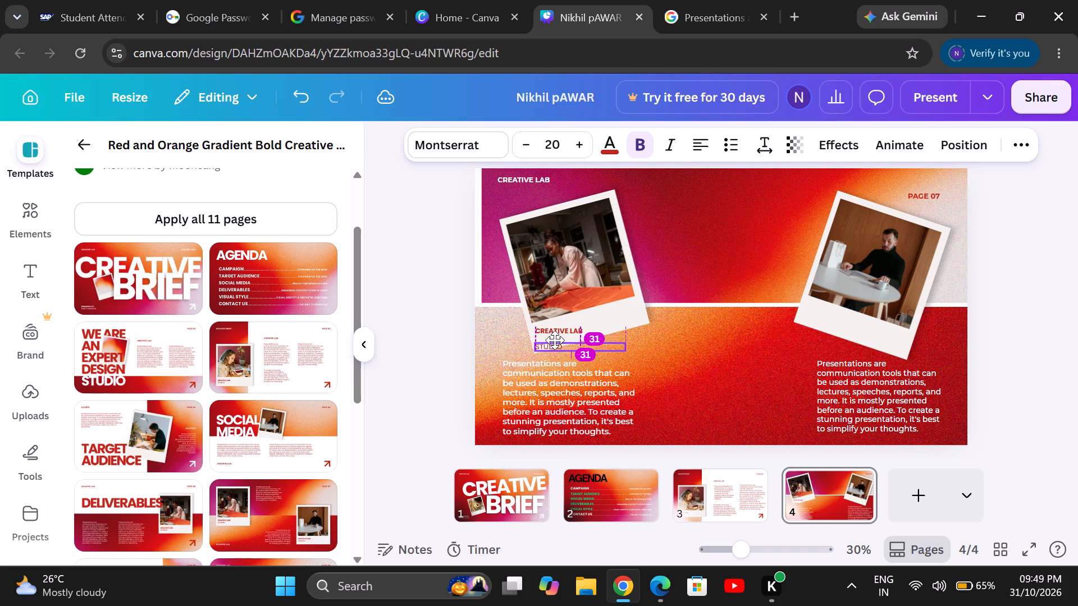
{"action": "left_click_drag", "start_coordinate": [555, 340], "coordinate": [556, 339]}
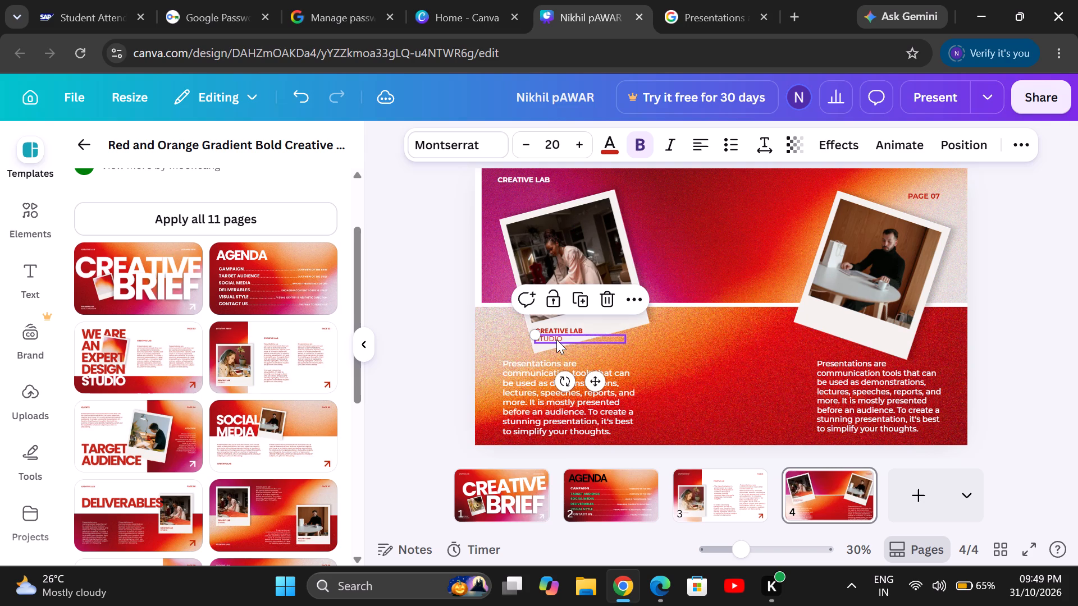
{"action": "left_click", "coordinate": [695, 335]}
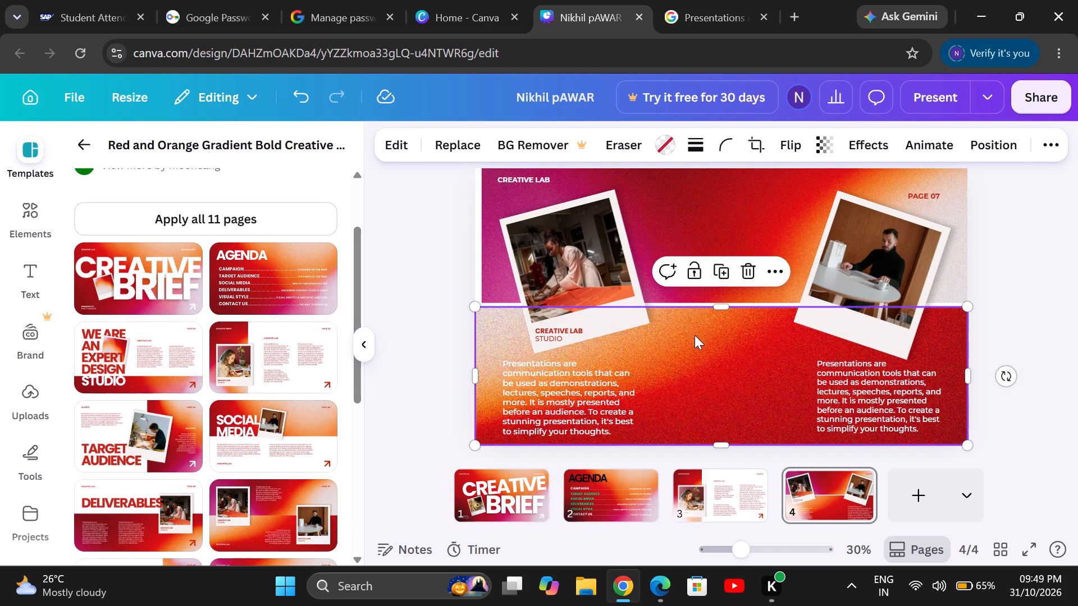
{"action": "left_click", "coordinate": [680, 370]}
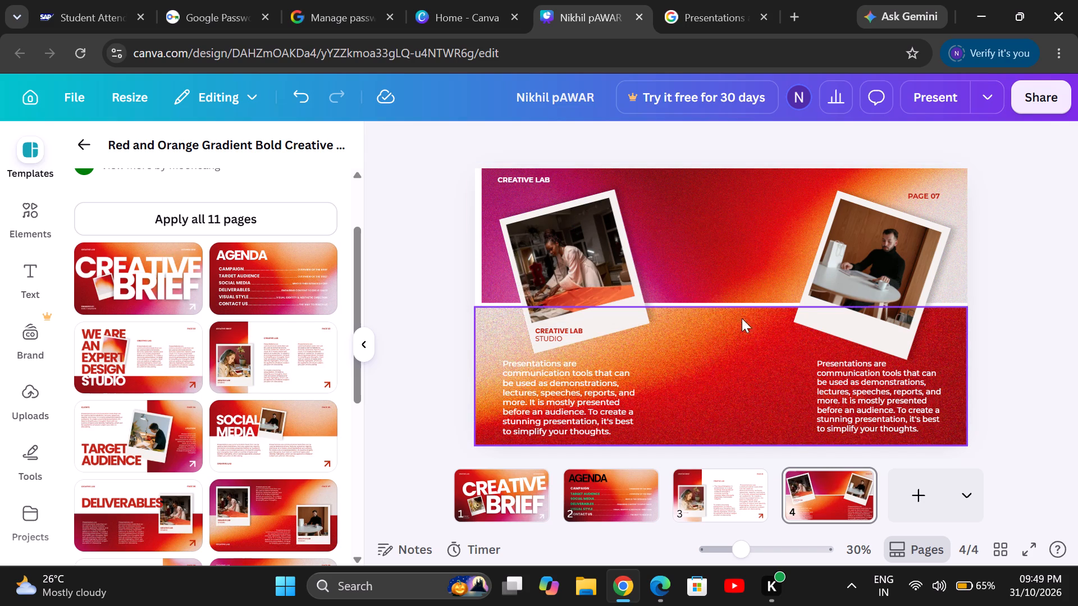
Preview the presentation in full screen, going back from page 4 to page 1, and return to the editor.
{"action": "left_click", "coordinate": [968, 538]}
{"action": "left_click", "coordinate": [1031, 554]}
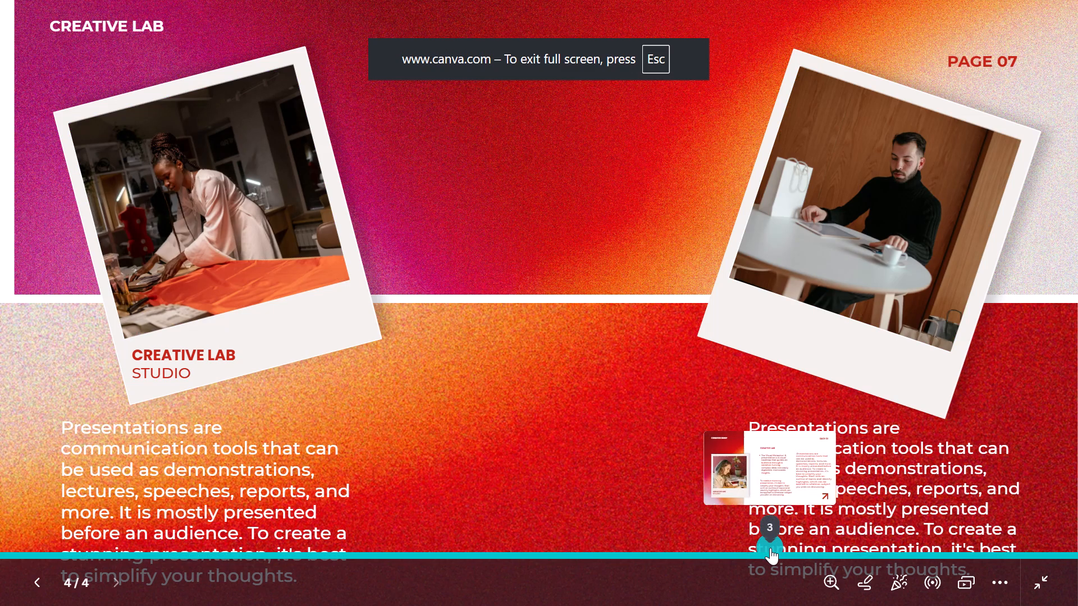
{"action": "key", "text": "Left"}
{"action": "key", "text": "Left"}
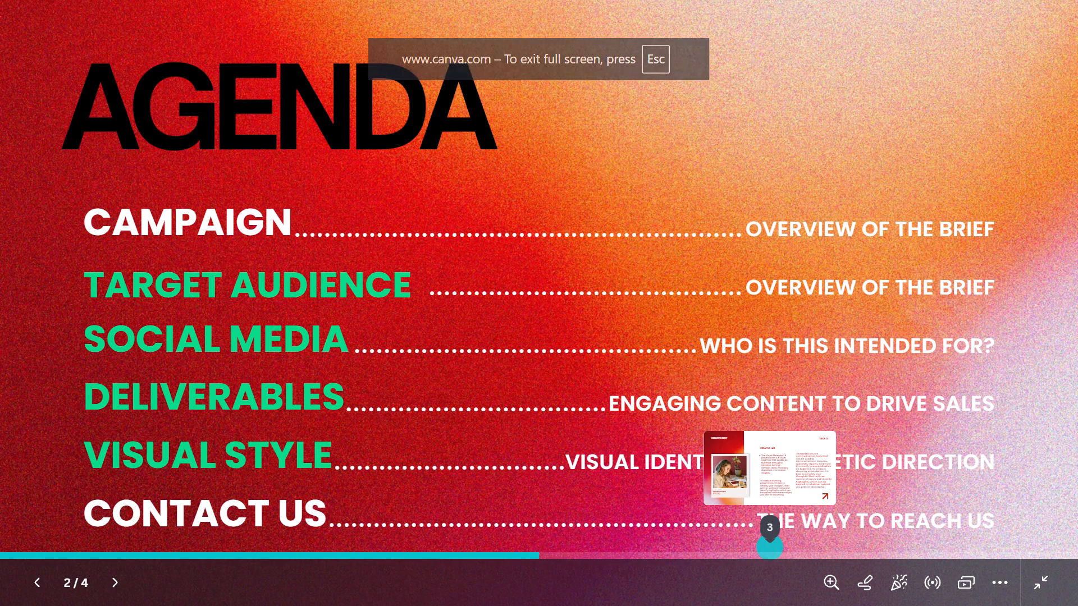
{"action": "key", "text": "Left"}
{"action": "key", "text": "Left"}
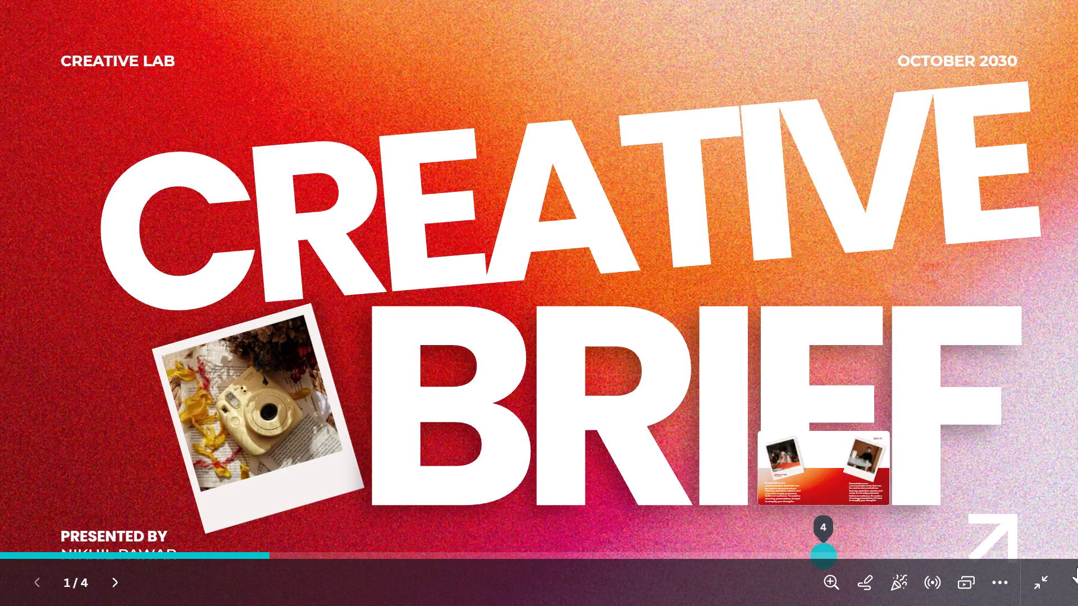
{"action": "left_click", "coordinate": [1034, 586]}
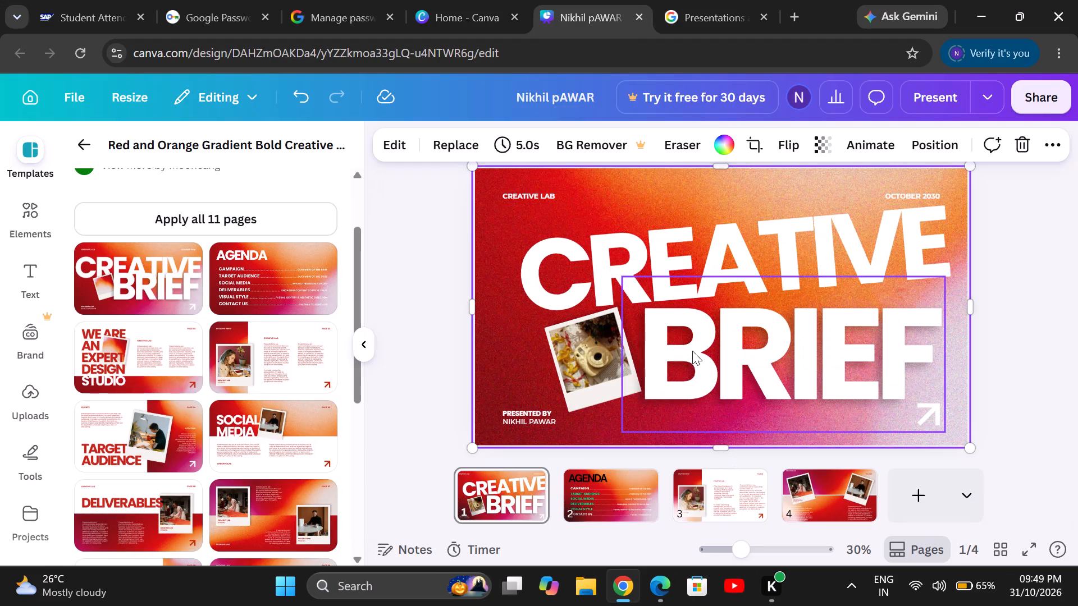
Try the Neon effect on page 1's CREATIVE title, and settle on the Hollow text effect.
{"action": "left_click", "coordinate": [712, 244]}
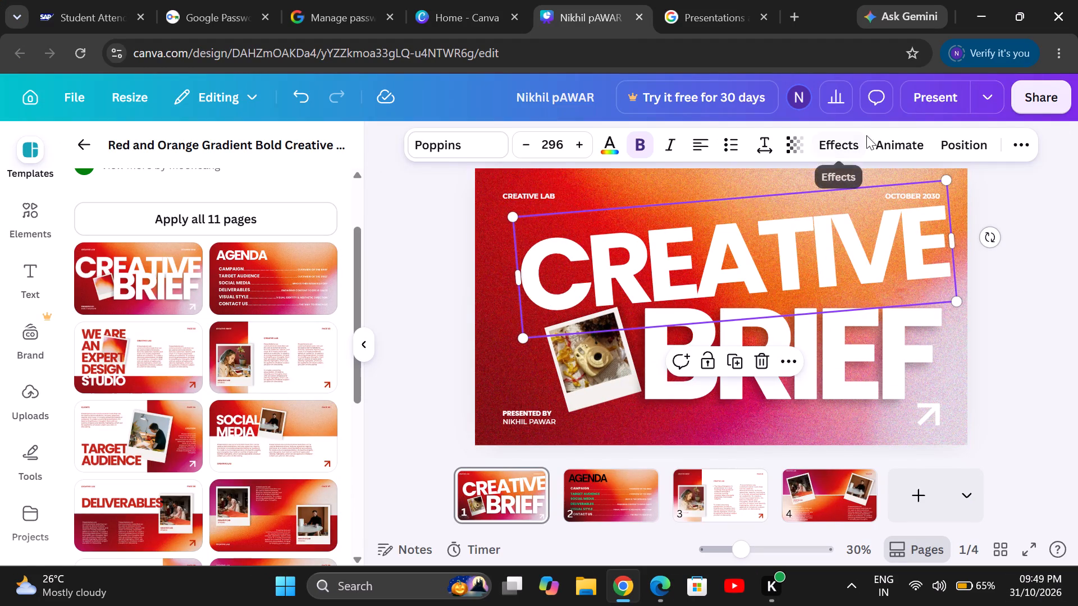
{"action": "left_click", "coordinate": [881, 138]}
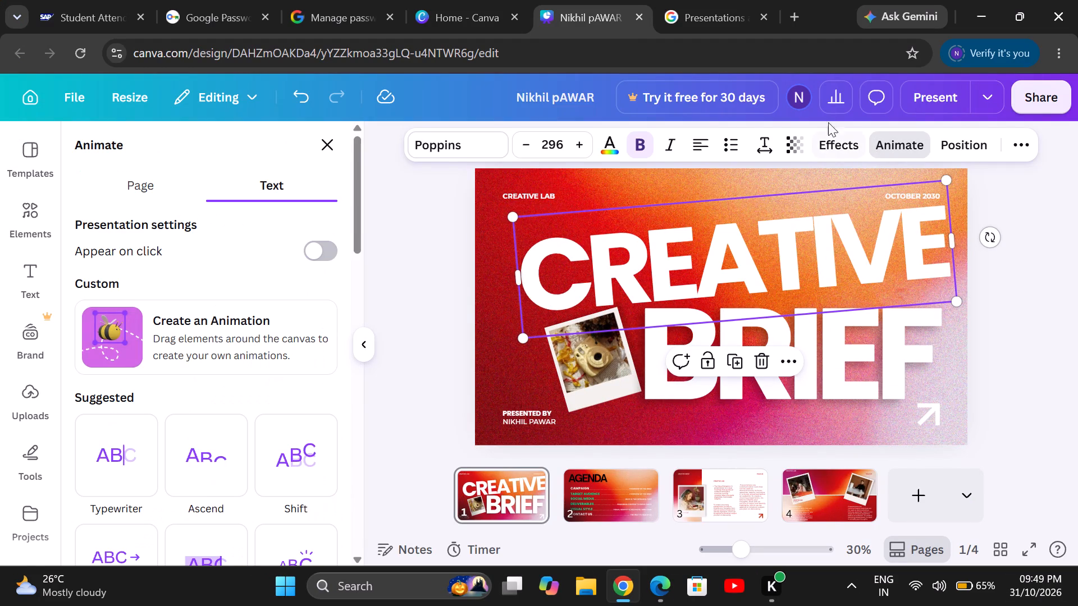
{"action": "left_click", "coordinate": [820, 135]}
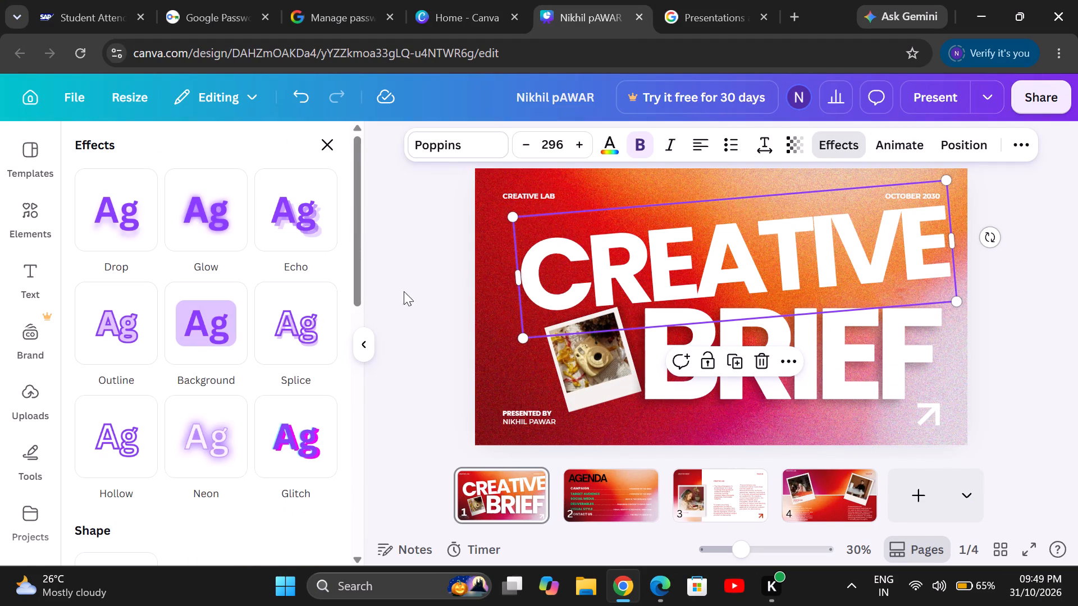
{"action": "left_click", "coordinate": [202, 432]}
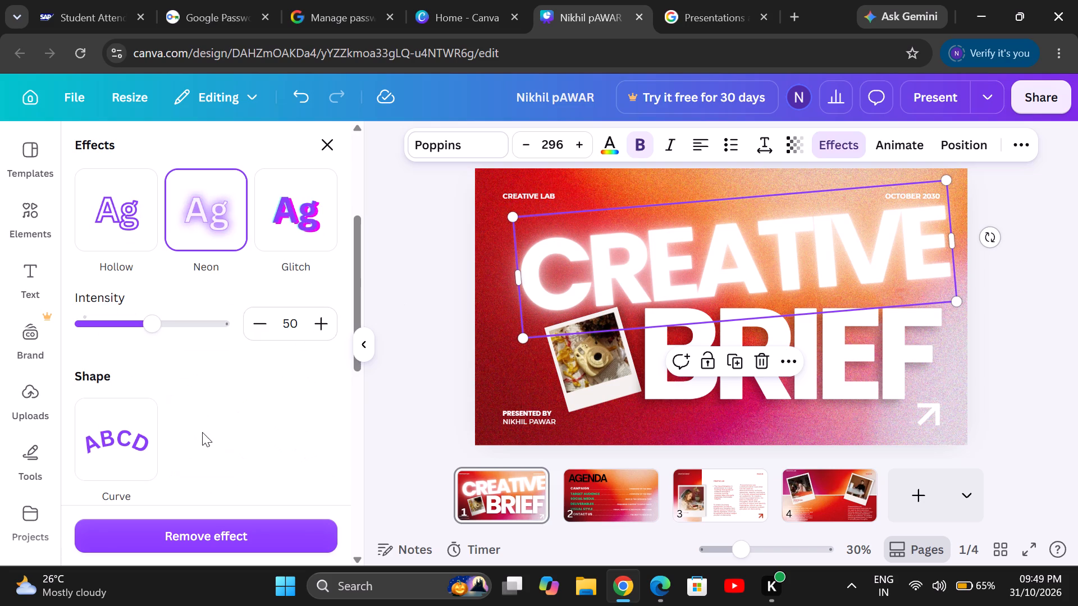
{"action": "left_click", "coordinate": [130, 215]}
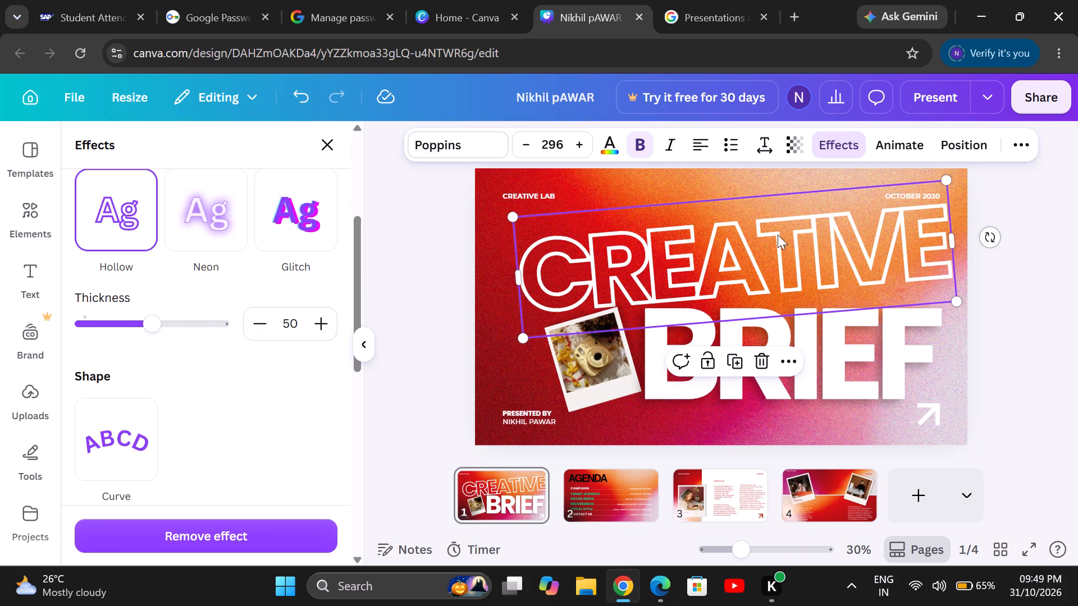
Apply the Typewriter animation to page 1's CREATIVE title and set it to animate on enter only.
{"action": "left_click", "coordinate": [911, 140]}
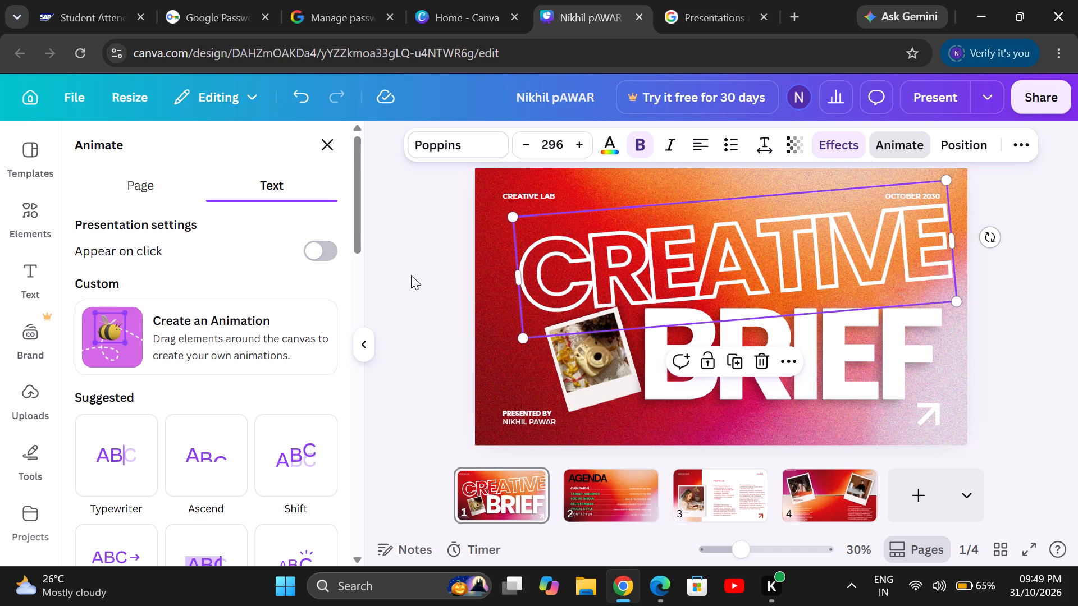
{"action": "left_click", "coordinate": [112, 445]}
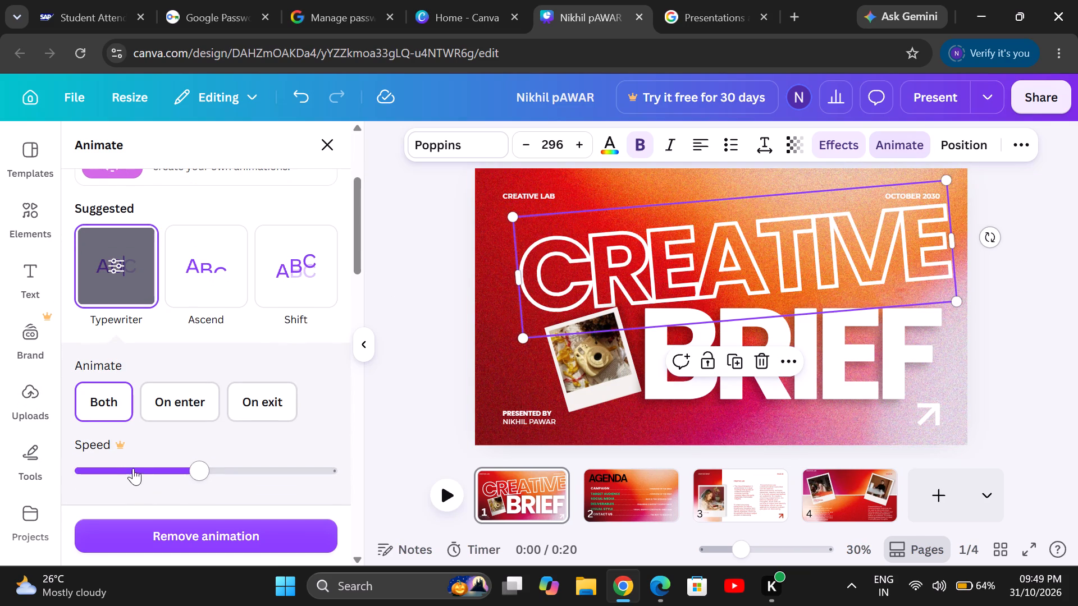
{"action": "left_click", "coordinate": [139, 462]}
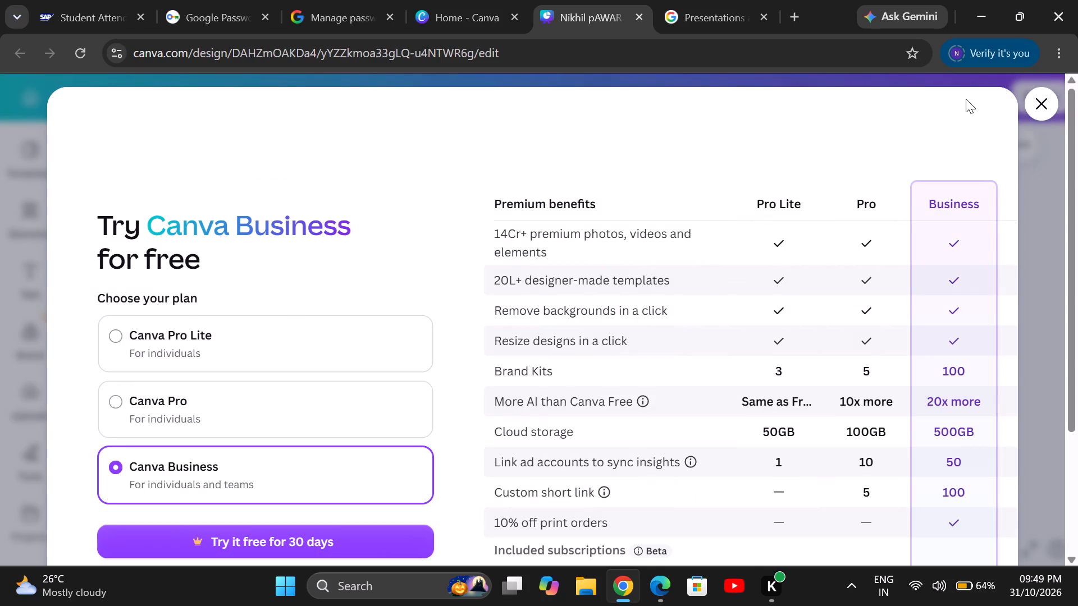
{"action": "left_click", "coordinate": [1043, 107]}
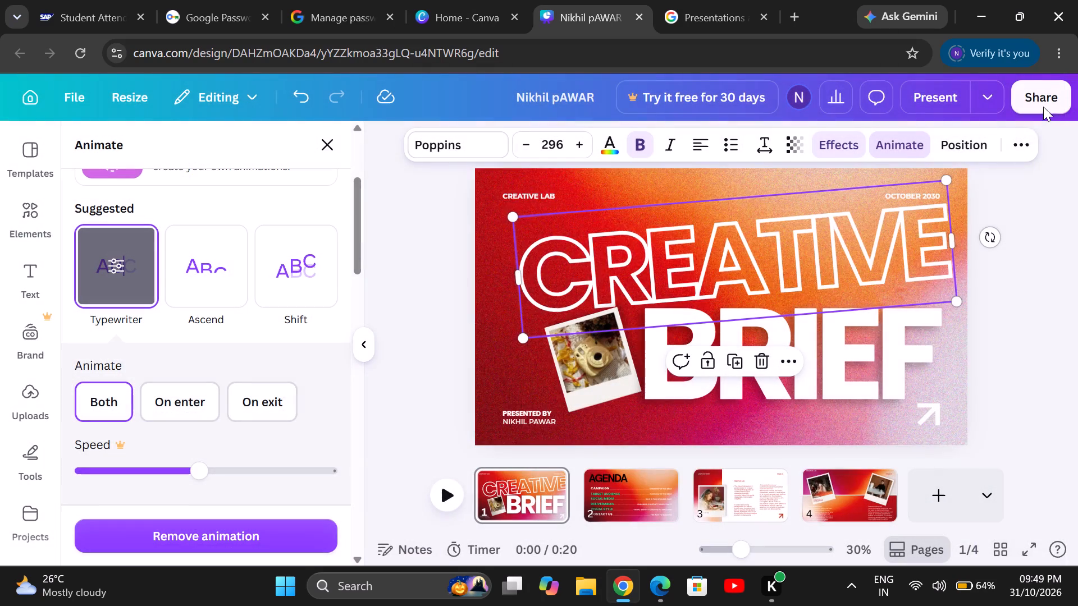
{"action": "left_click", "coordinate": [213, 405]}
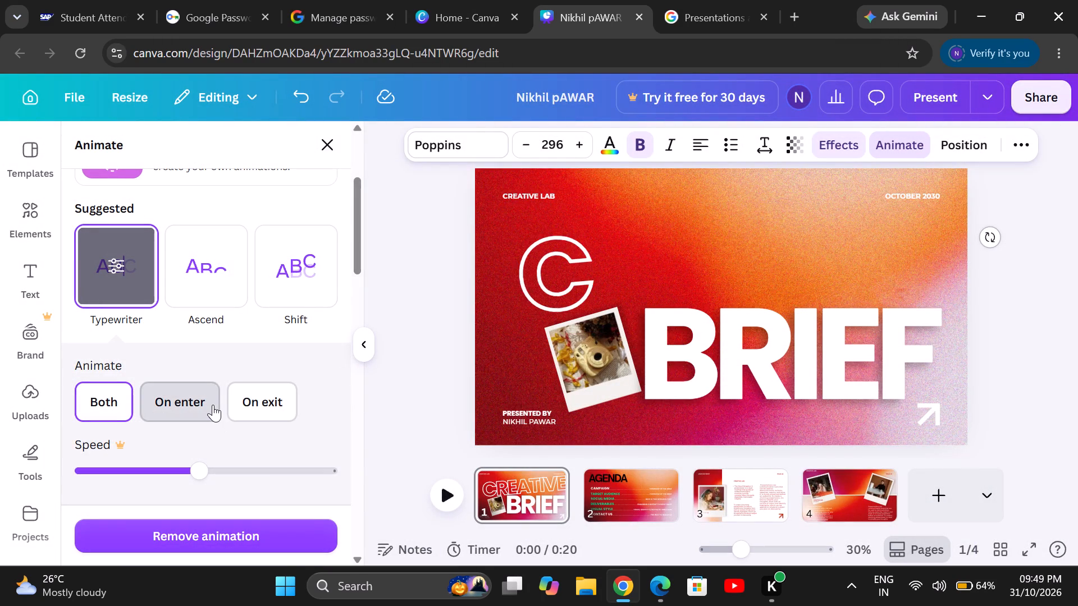
{"action": "left_click", "coordinate": [265, 411]}
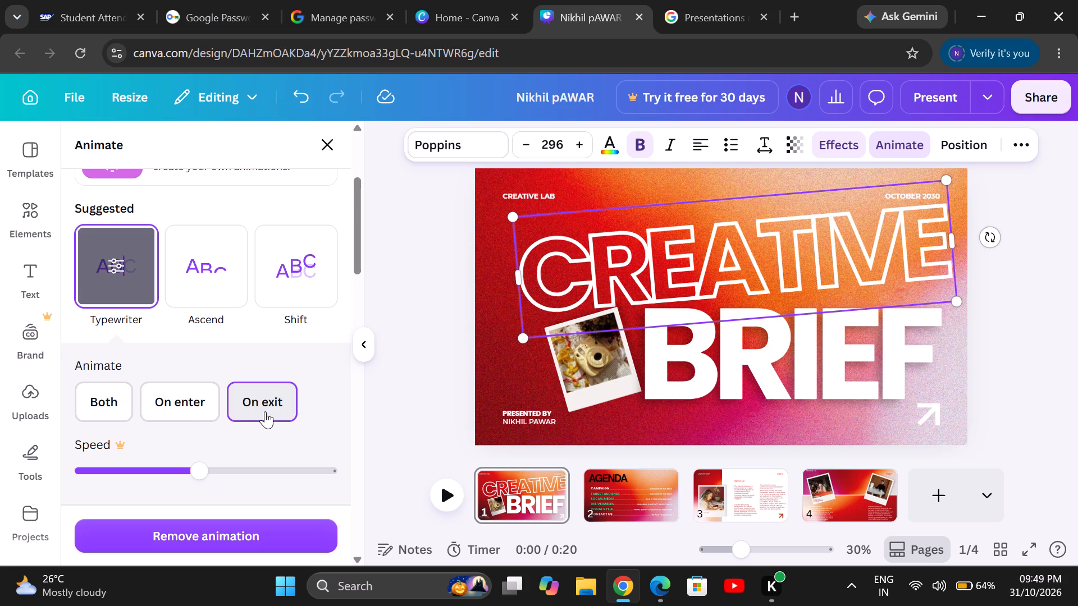
{"action": "left_click", "coordinate": [189, 406]}
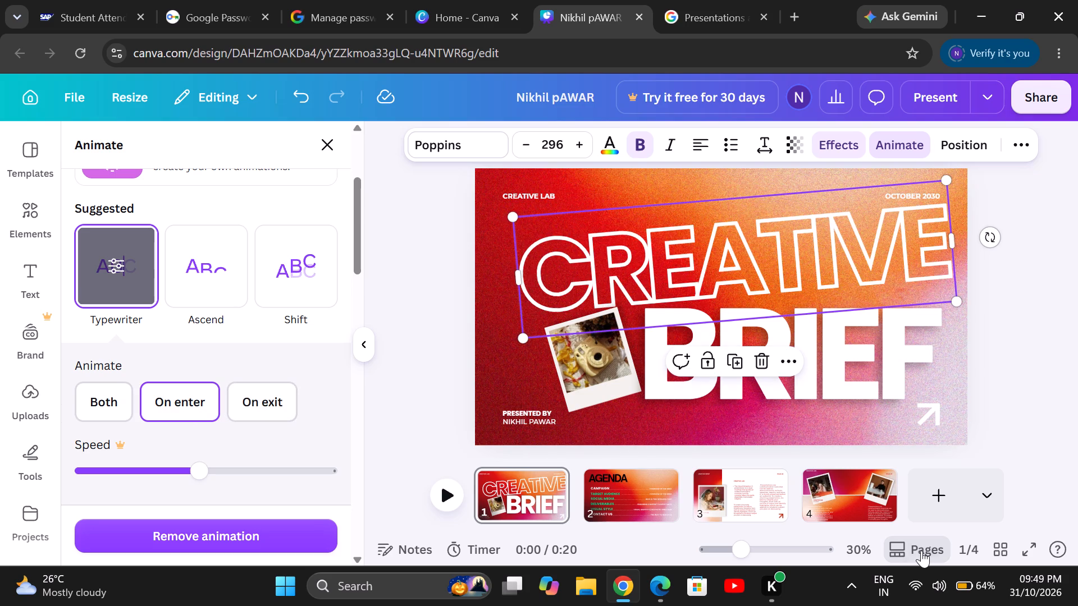
Preview page 1 in full screen to check the animated hollow CREATIVE title.
{"action": "left_click", "coordinate": [1022, 548]}
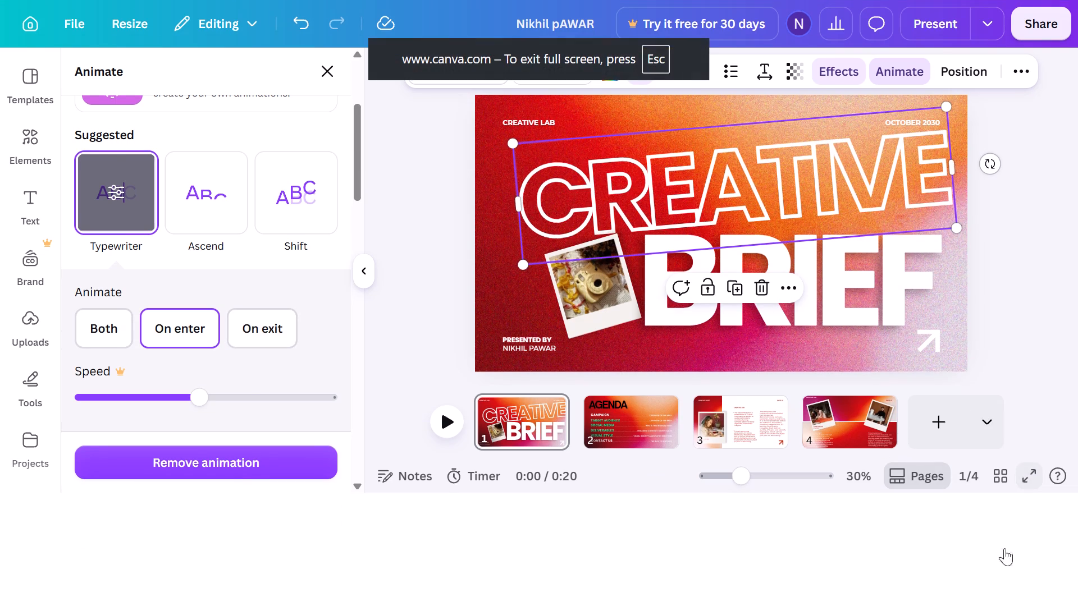
{"action": "key", "text": "Left"}
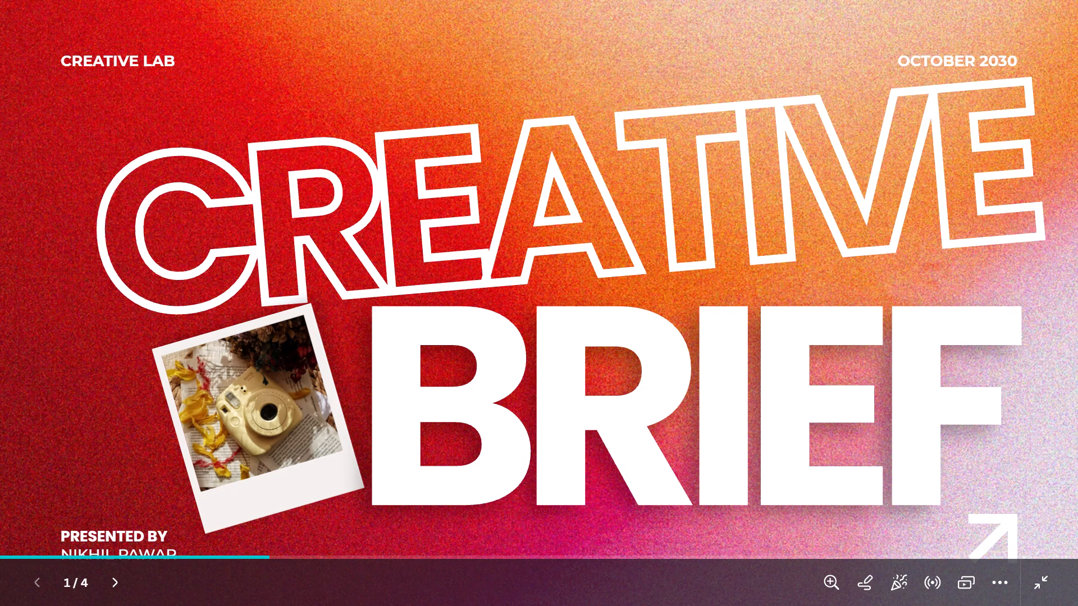
{"action": "key", "text": "Left"}
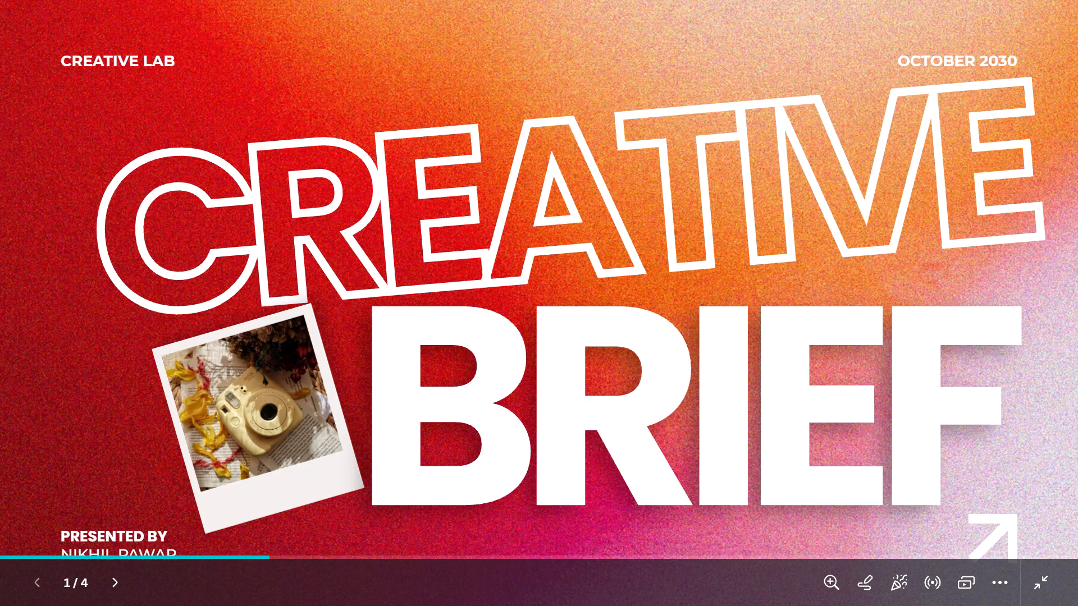
Preview the remaining pages in full screen through page 4 and return to the editor.
{"action": "left_click", "coordinate": [816, 525]}
{"action": "left_click", "coordinate": [694, 481]}
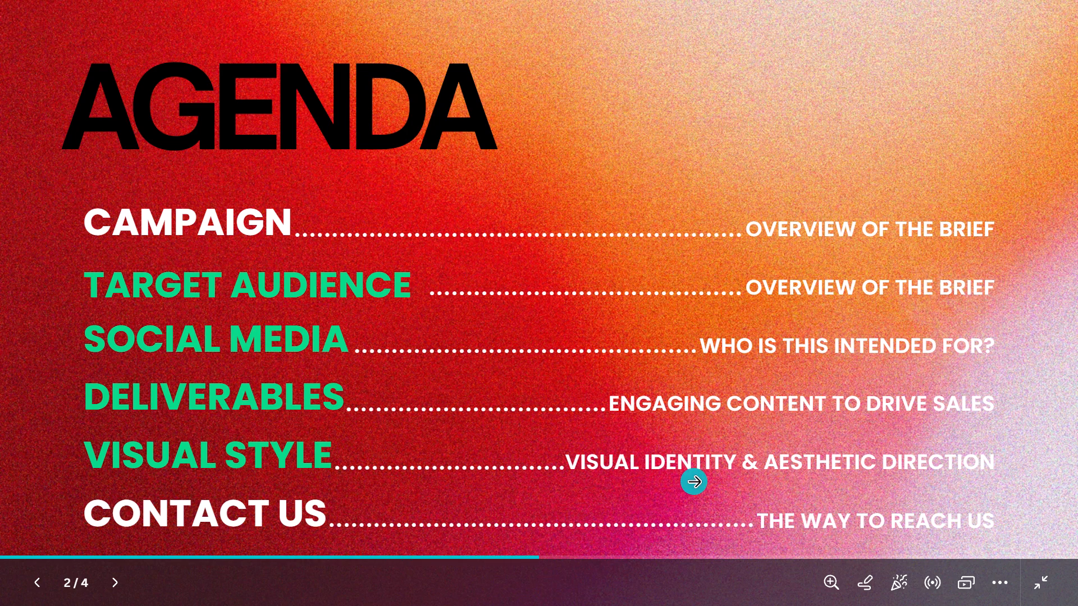
{"action": "triple_click", "coordinate": [694, 481]}
{"action": "left_click", "coordinate": [694, 481]}
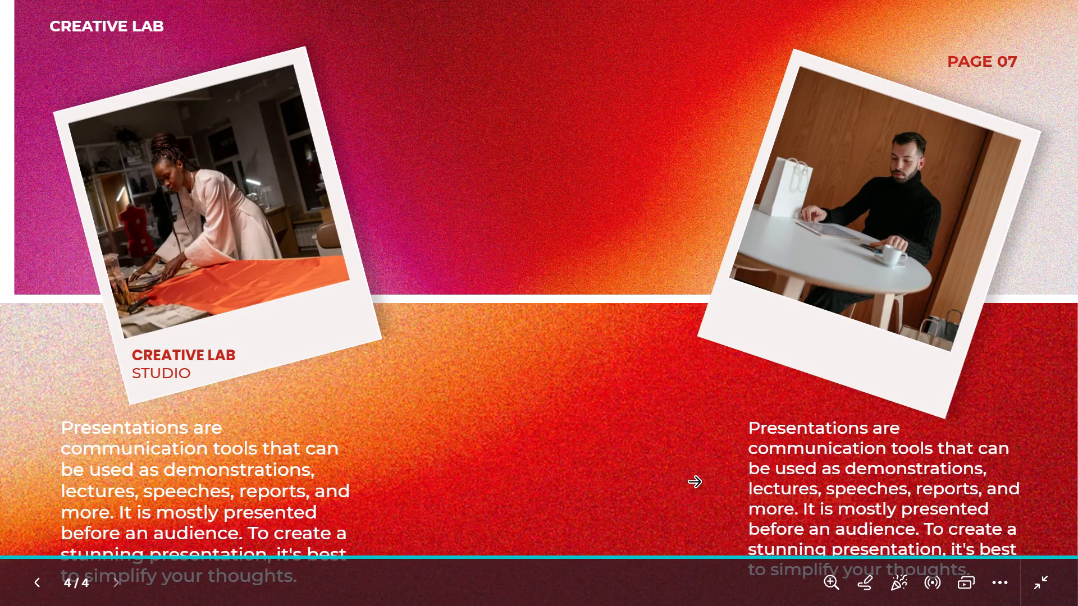
{"action": "left_click", "coordinate": [694, 481]}
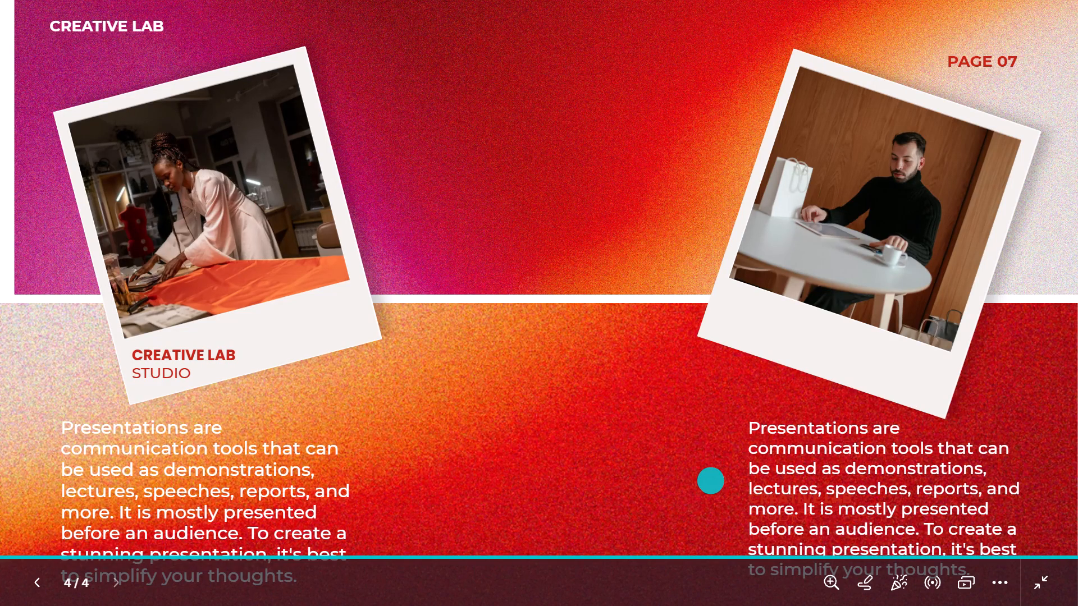
{"action": "left_click", "coordinate": [711, 480]}
{"action": "left_click_drag", "start_coordinate": [711, 480], "coordinate": [1076, 467]}
{"action": "double_click", "coordinate": [1076, 467]}
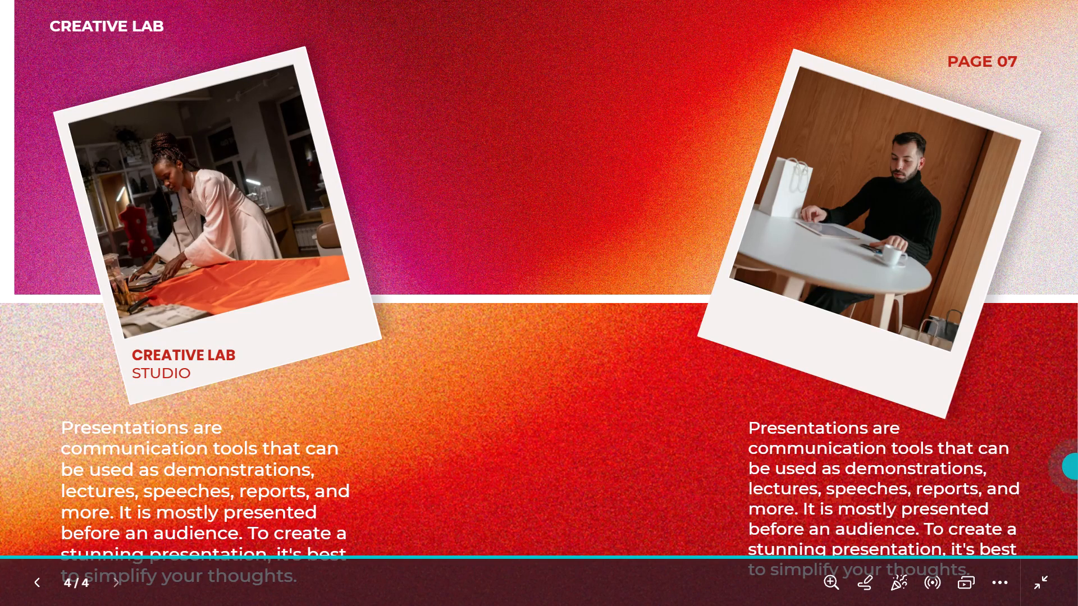
{"action": "left_click", "coordinate": [1051, 593]}
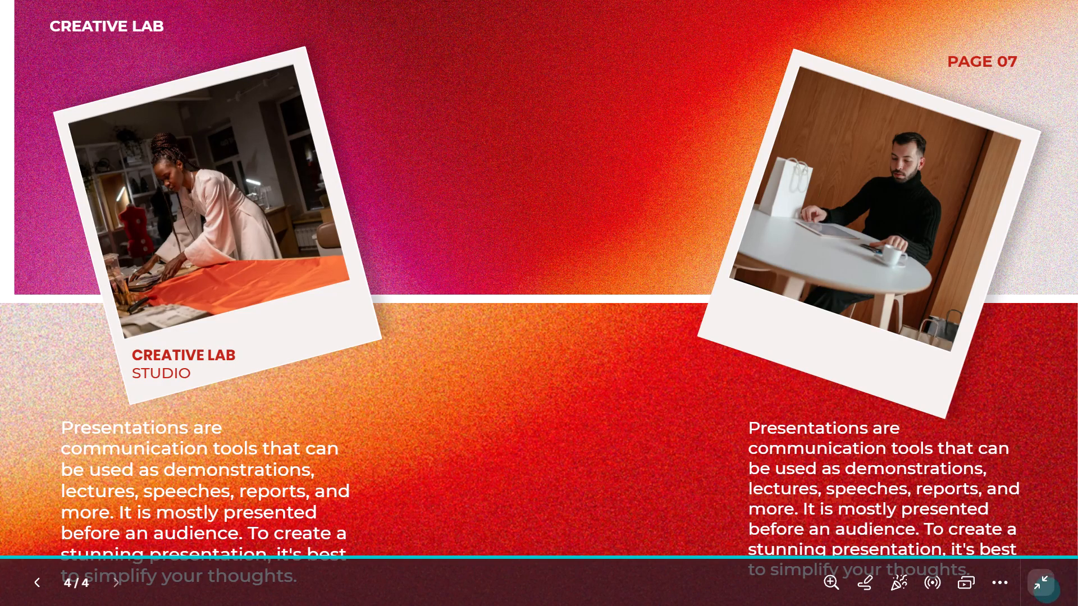
{"action": "left_click", "coordinate": [1047, 591]}
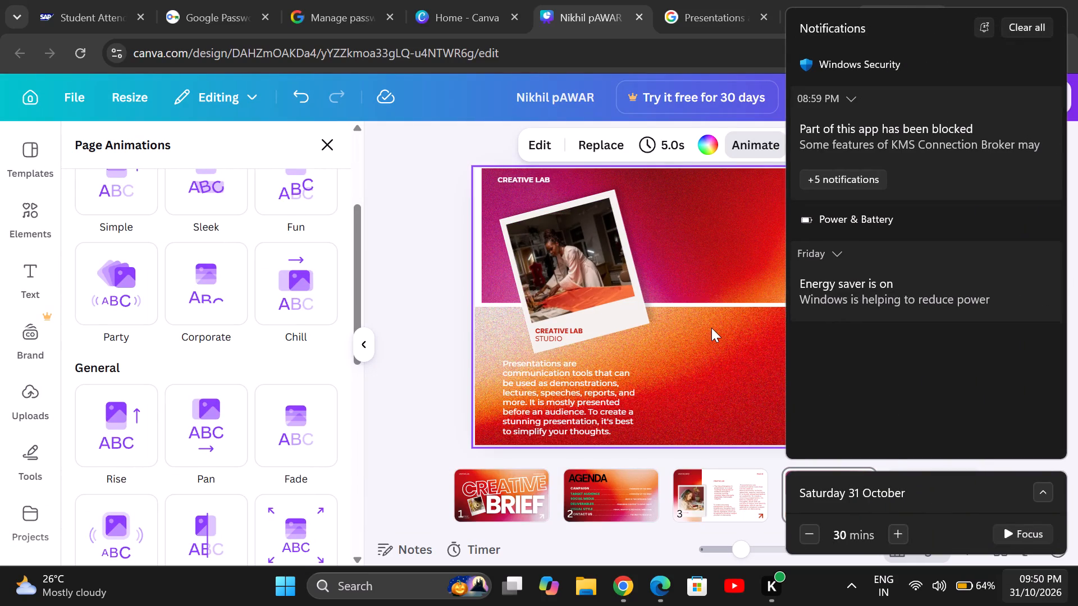
{"action": "left_click", "coordinate": [711, 328]}
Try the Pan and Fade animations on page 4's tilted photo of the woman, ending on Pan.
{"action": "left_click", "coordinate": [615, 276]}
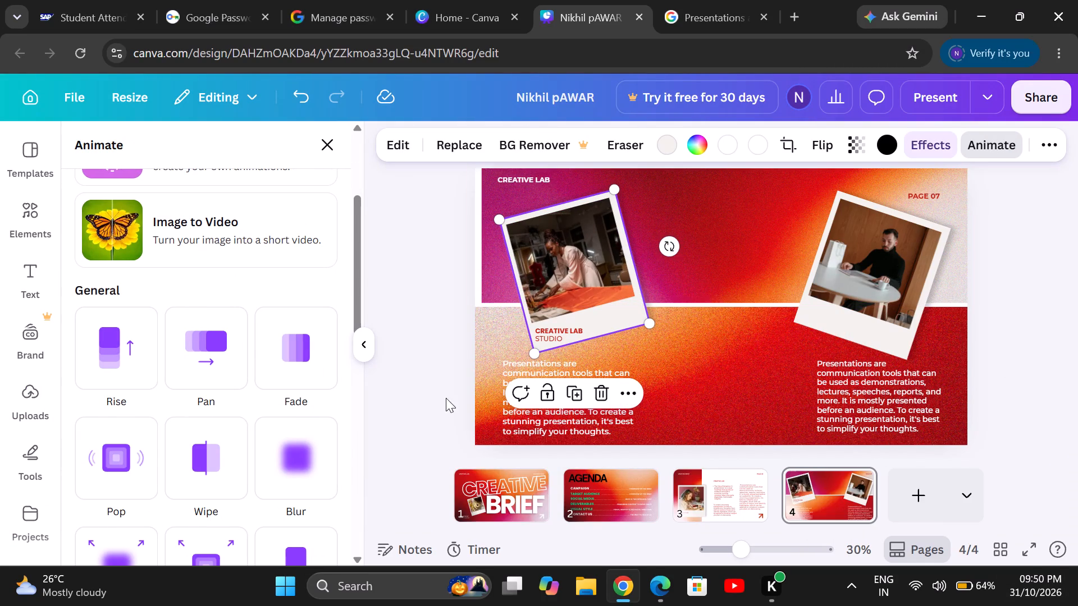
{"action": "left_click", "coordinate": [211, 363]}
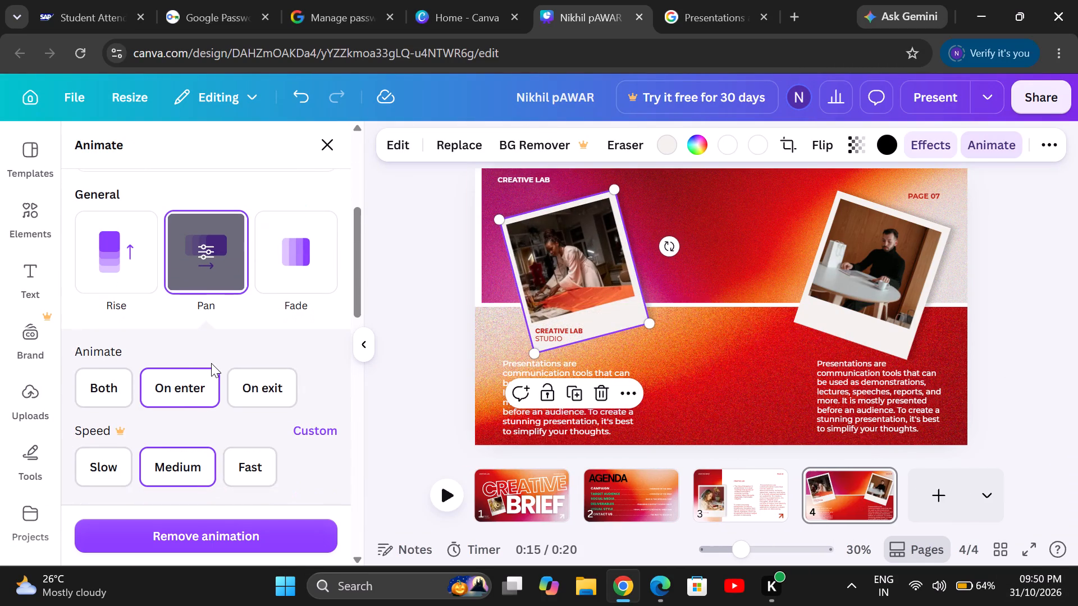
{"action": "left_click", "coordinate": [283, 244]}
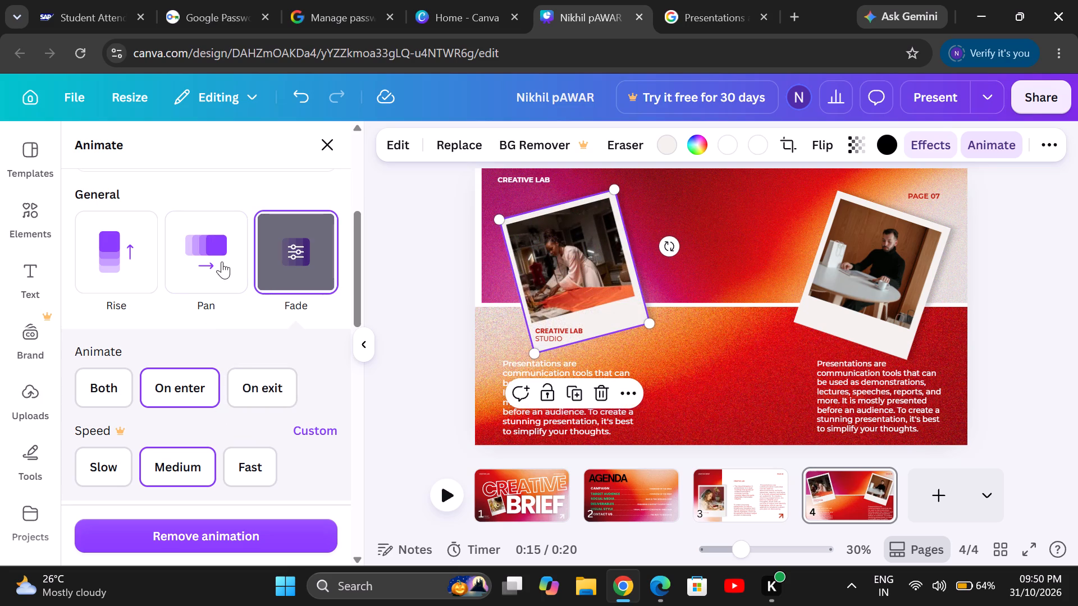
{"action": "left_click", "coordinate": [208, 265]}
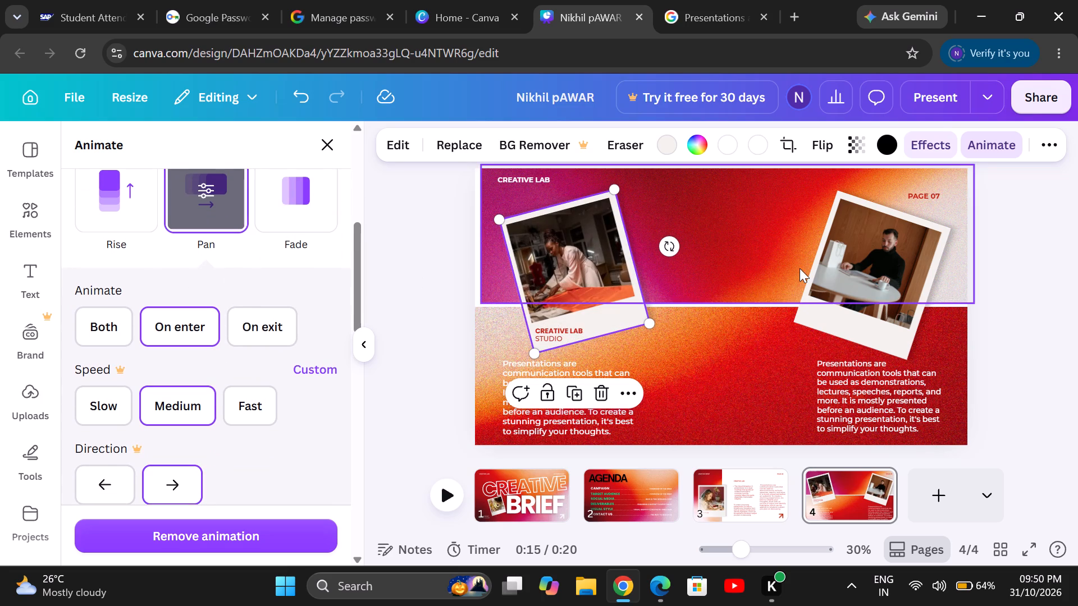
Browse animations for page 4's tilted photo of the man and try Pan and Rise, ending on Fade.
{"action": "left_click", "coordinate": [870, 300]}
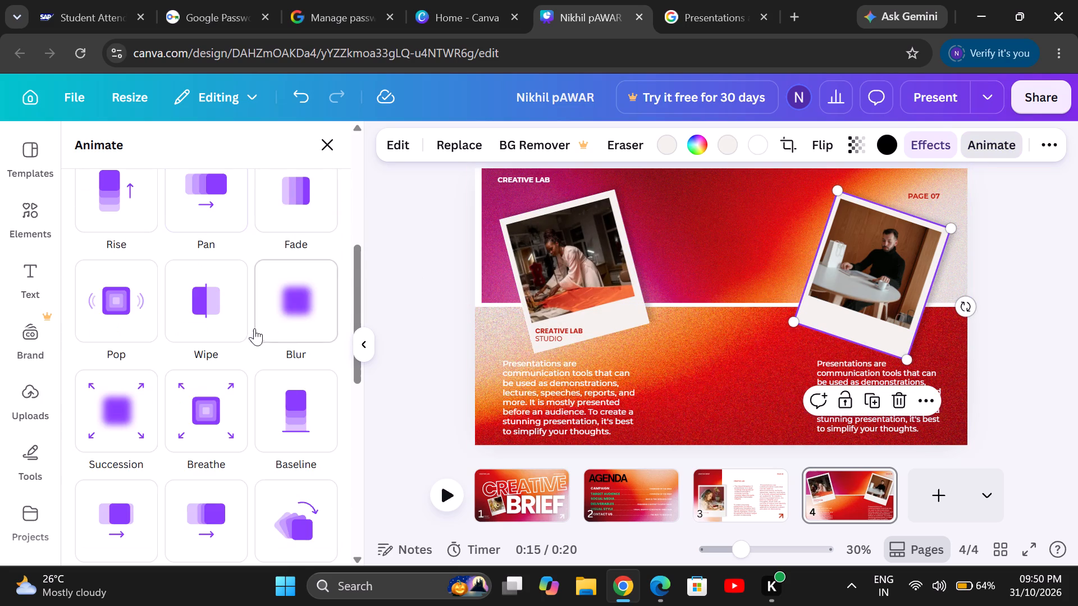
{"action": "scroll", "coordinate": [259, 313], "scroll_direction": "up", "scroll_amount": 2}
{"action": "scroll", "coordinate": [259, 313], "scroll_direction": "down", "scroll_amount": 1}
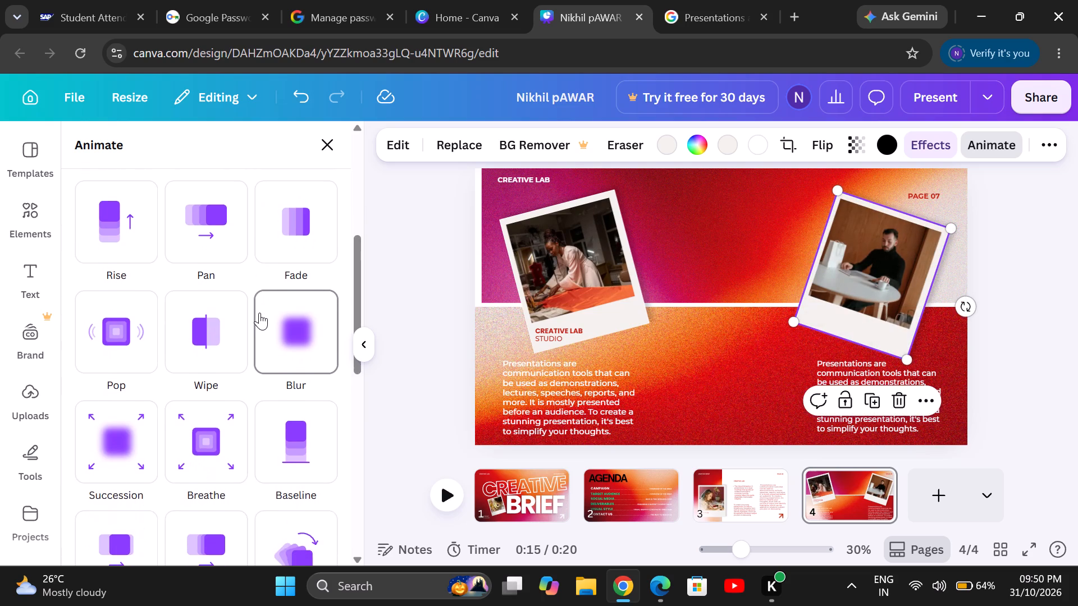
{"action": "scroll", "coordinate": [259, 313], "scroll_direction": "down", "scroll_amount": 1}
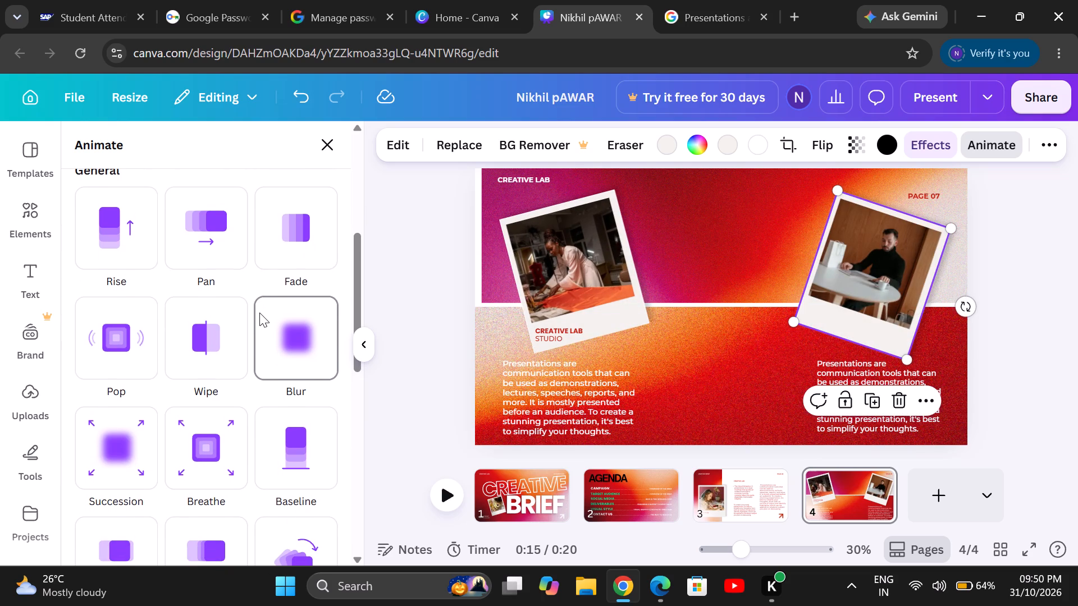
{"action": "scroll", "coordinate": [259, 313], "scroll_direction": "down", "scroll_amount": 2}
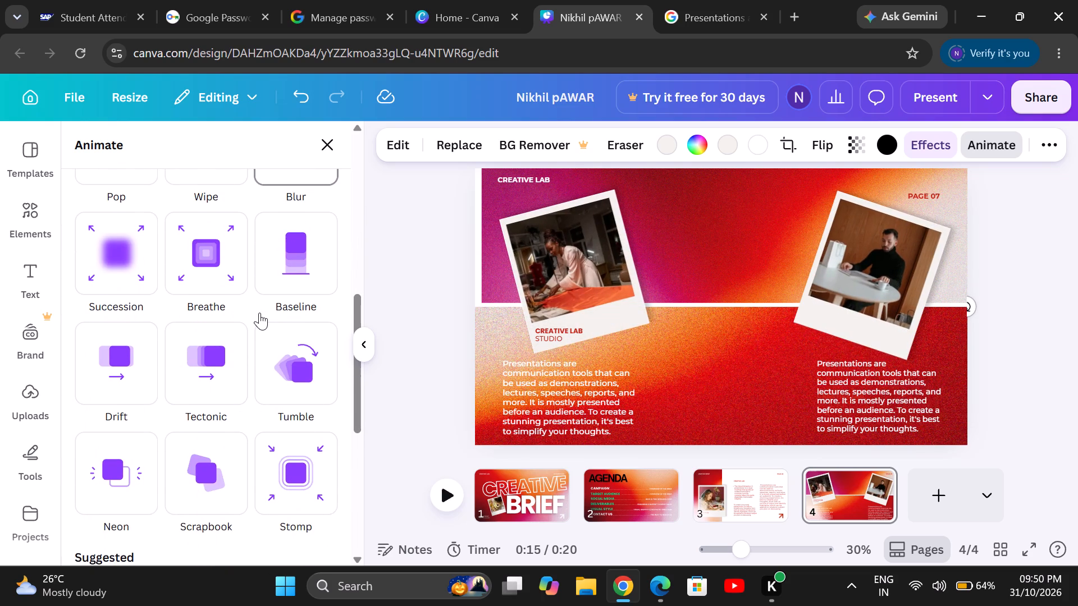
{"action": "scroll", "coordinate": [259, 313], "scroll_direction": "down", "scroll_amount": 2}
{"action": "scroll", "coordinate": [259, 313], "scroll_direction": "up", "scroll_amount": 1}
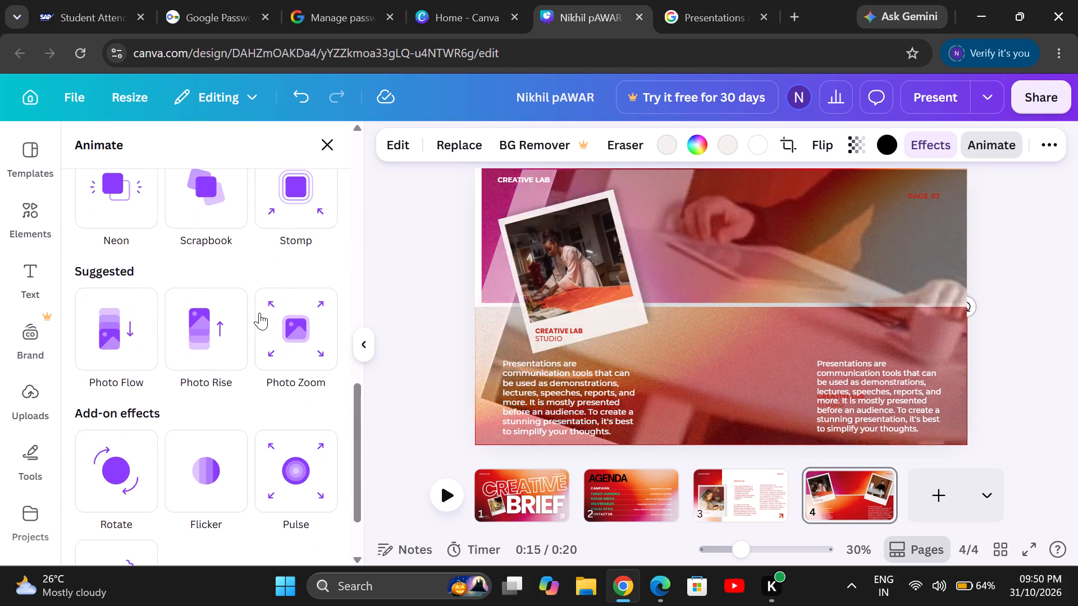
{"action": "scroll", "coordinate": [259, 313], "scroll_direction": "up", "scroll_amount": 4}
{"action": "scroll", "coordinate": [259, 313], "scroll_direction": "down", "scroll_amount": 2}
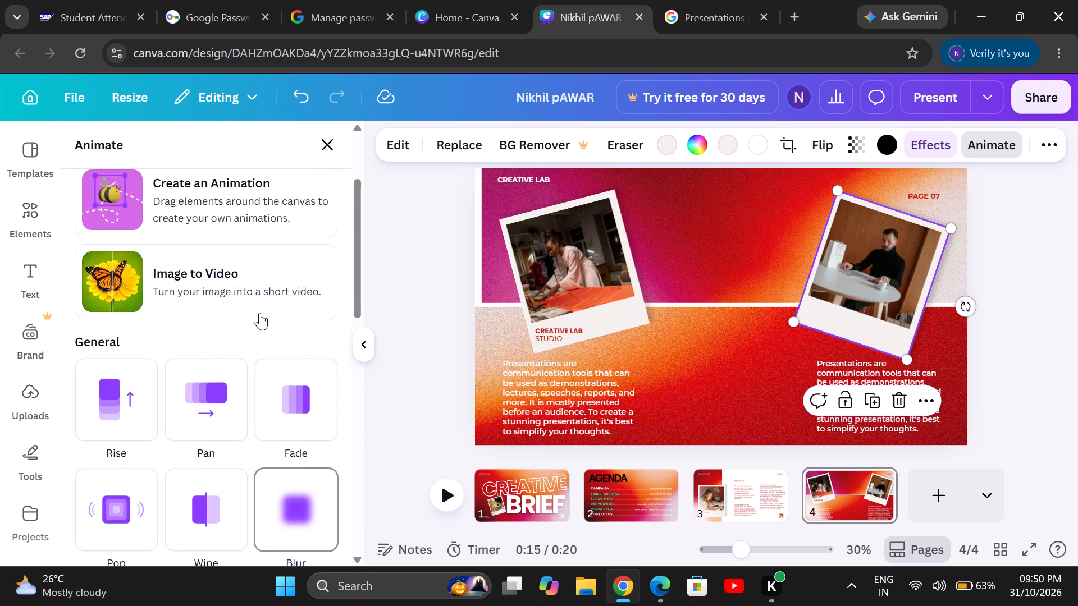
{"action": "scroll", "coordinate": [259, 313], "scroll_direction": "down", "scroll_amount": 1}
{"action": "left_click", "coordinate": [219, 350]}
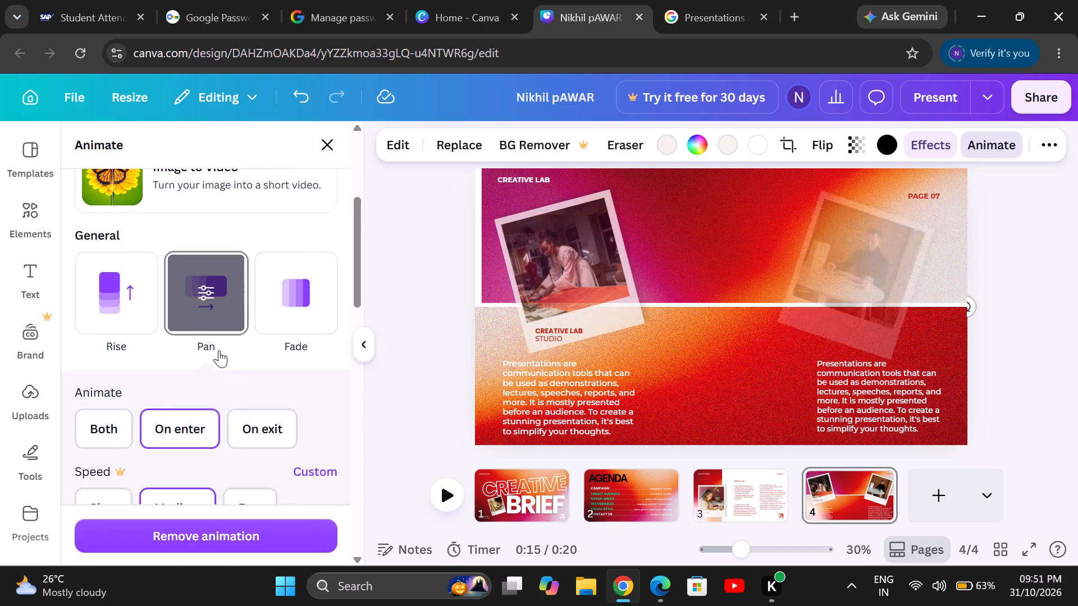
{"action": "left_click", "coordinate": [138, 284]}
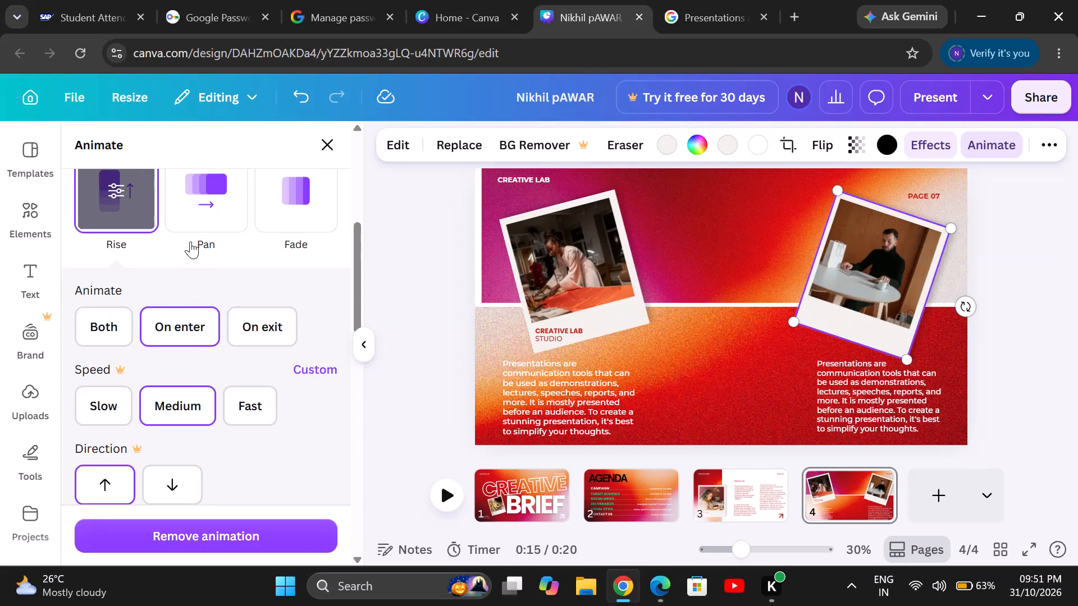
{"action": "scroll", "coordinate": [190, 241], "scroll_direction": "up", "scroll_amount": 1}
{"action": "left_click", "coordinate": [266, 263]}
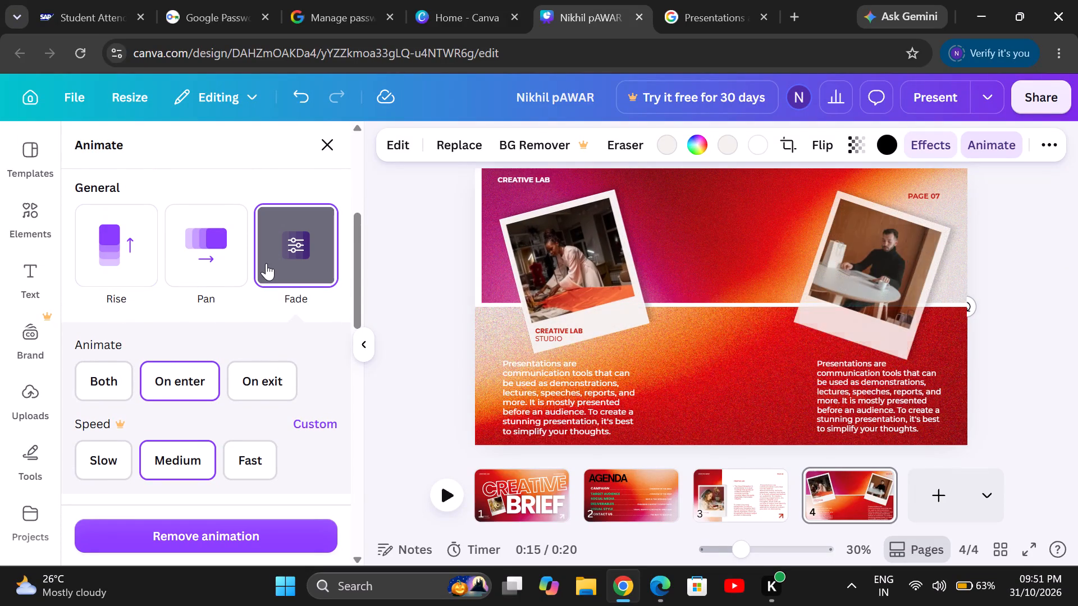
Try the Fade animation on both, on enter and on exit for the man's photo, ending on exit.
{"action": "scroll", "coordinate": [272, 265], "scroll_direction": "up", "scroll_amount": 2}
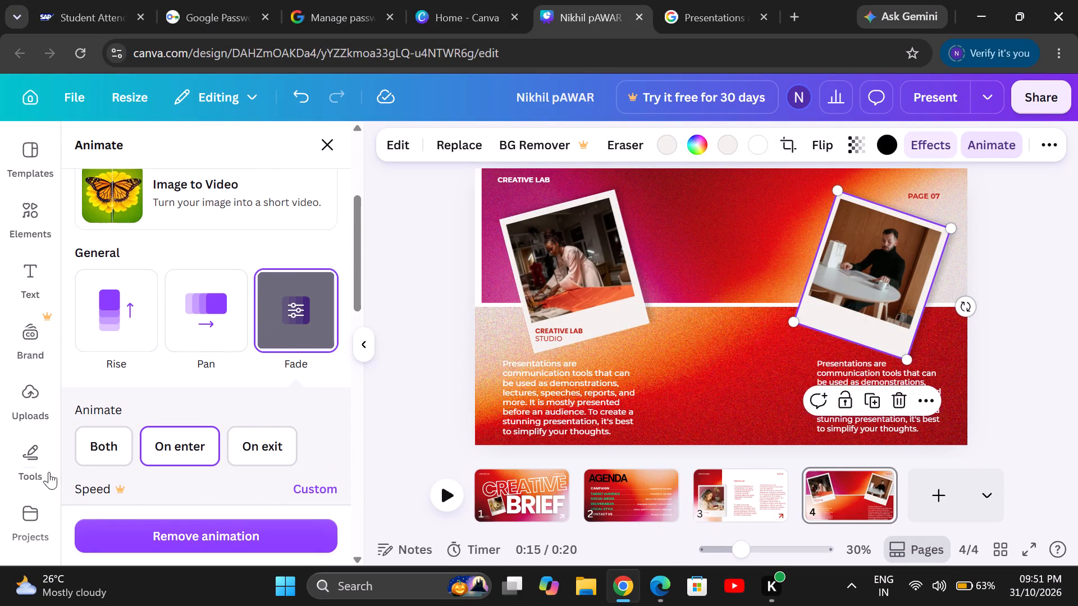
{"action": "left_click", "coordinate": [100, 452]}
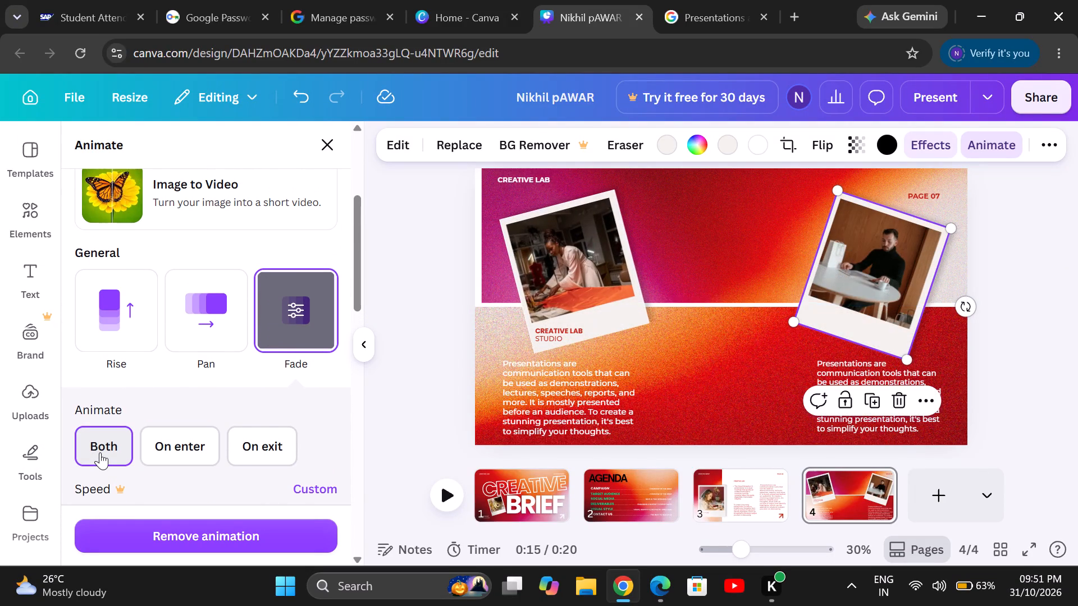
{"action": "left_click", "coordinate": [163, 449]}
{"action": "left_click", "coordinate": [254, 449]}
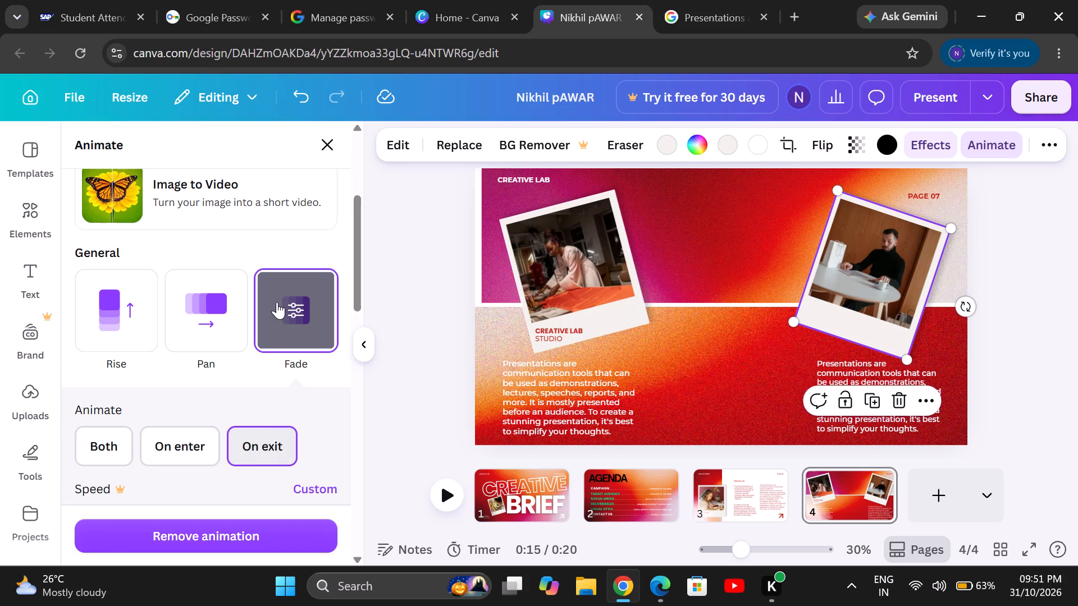
Try the Sleek page animation on page 4, and settle on the Fun page animation.
{"action": "scroll", "coordinate": [277, 302], "scroll_direction": "up", "scroll_amount": 1}
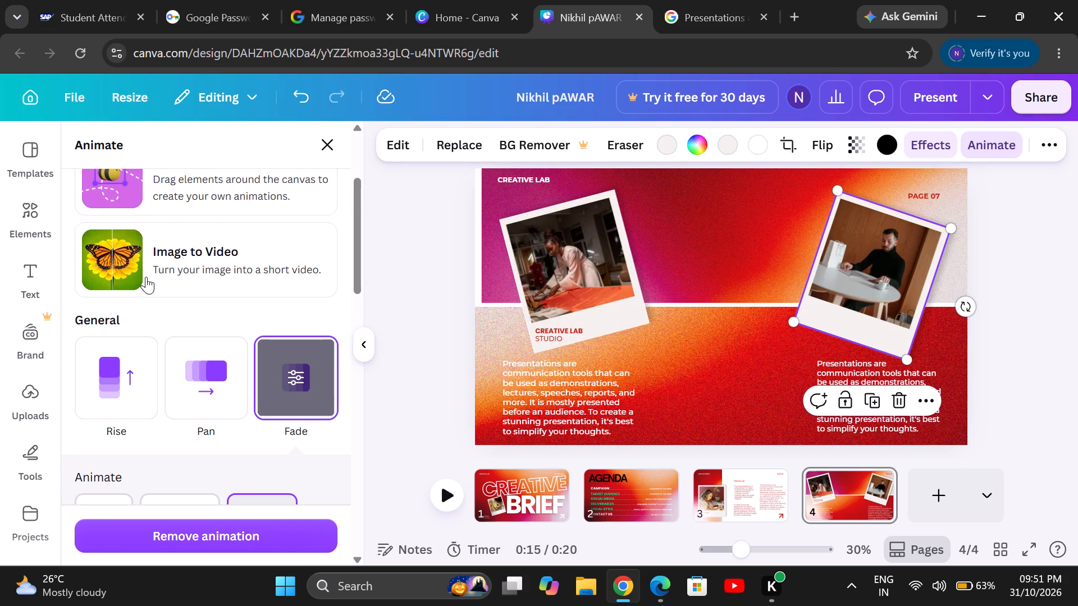
{"action": "scroll", "coordinate": [148, 284], "scroll_direction": "up", "scroll_amount": 3}
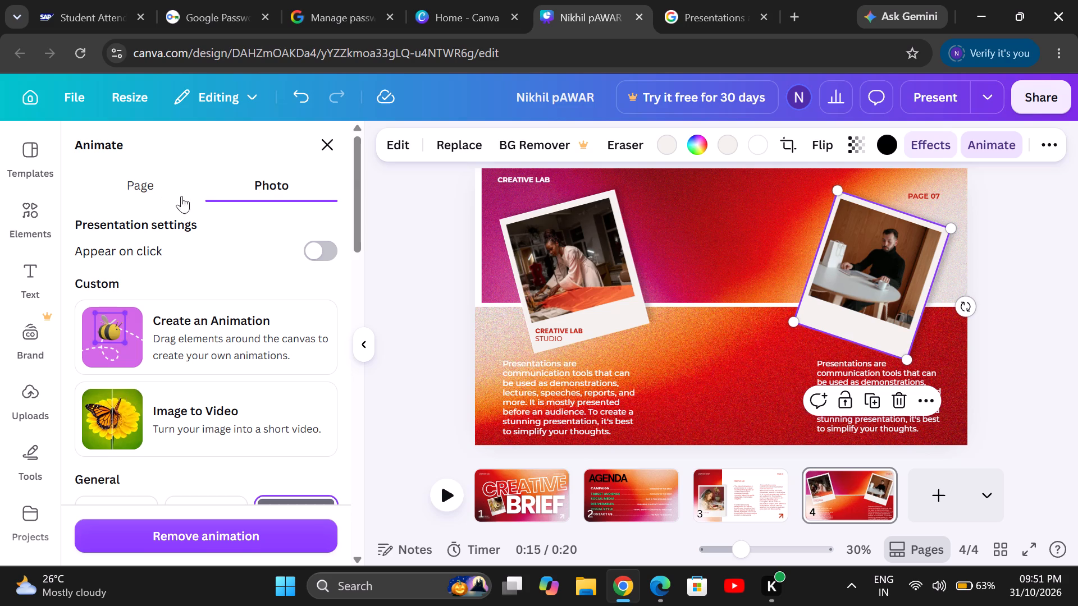
{"action": "left_click", "coordinate": [162, 196]}
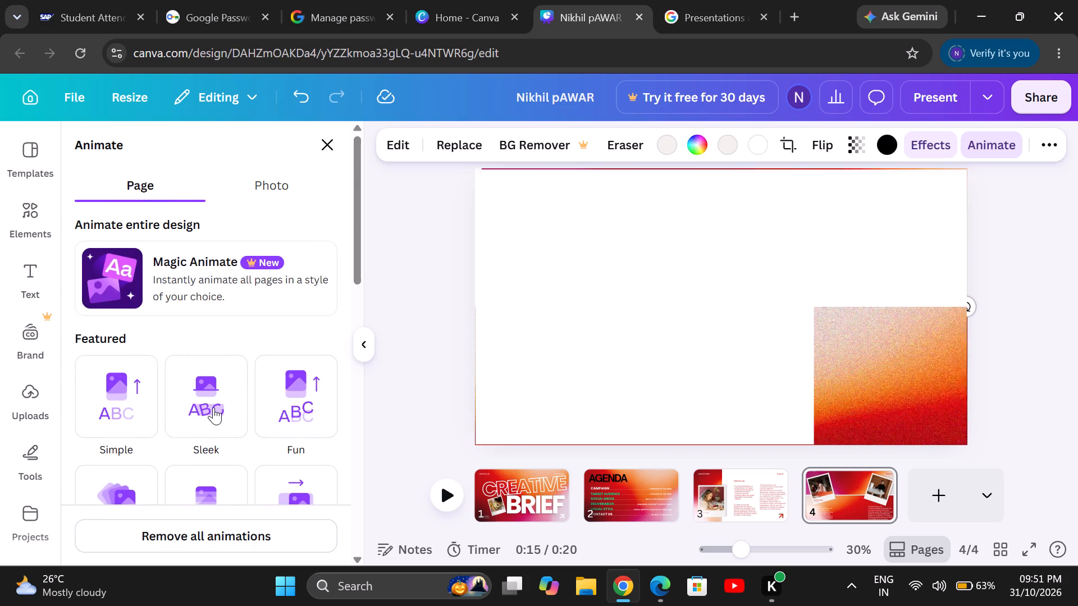
{"action": "left_click", "coordinate": [213, 407]}
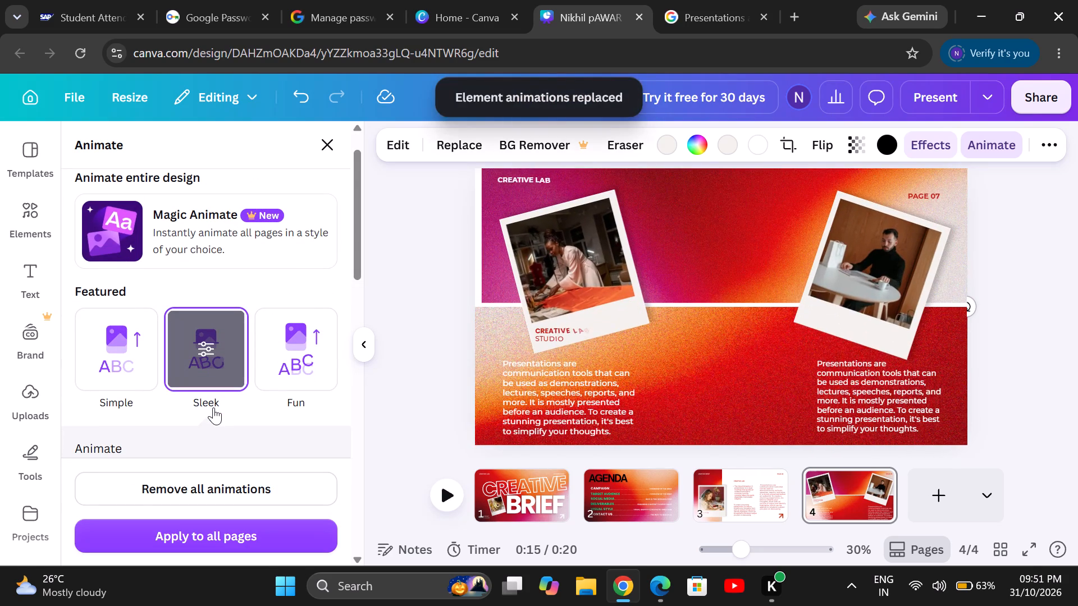
{"action": "left_click", "coordinate": [273, 359]}
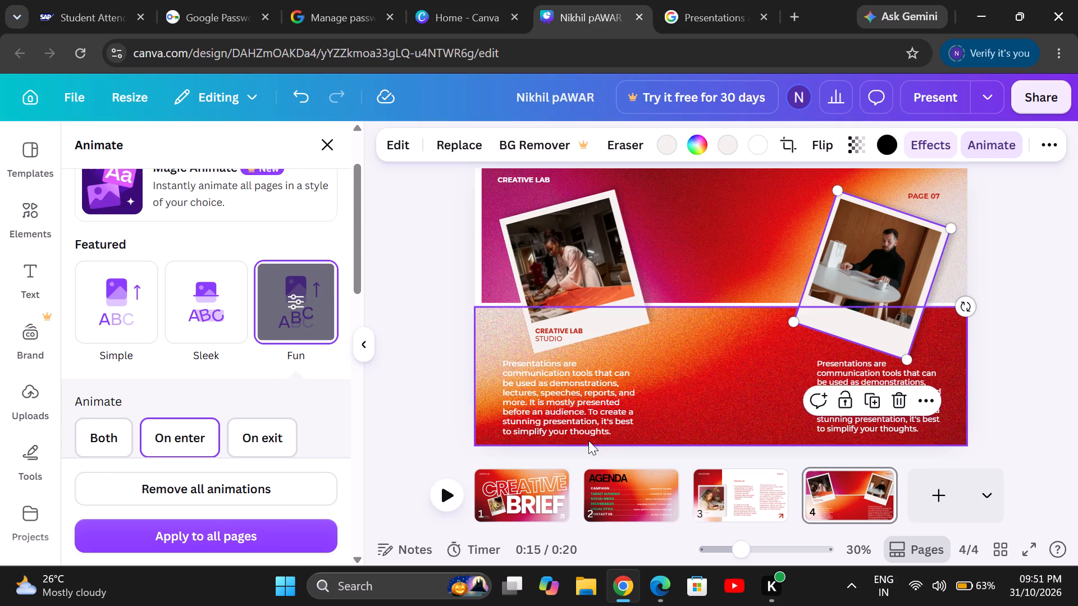
Play page 4 in the editor to check its Fun page animation.
{"action": "left_click", "coordinate": [440, 506]}
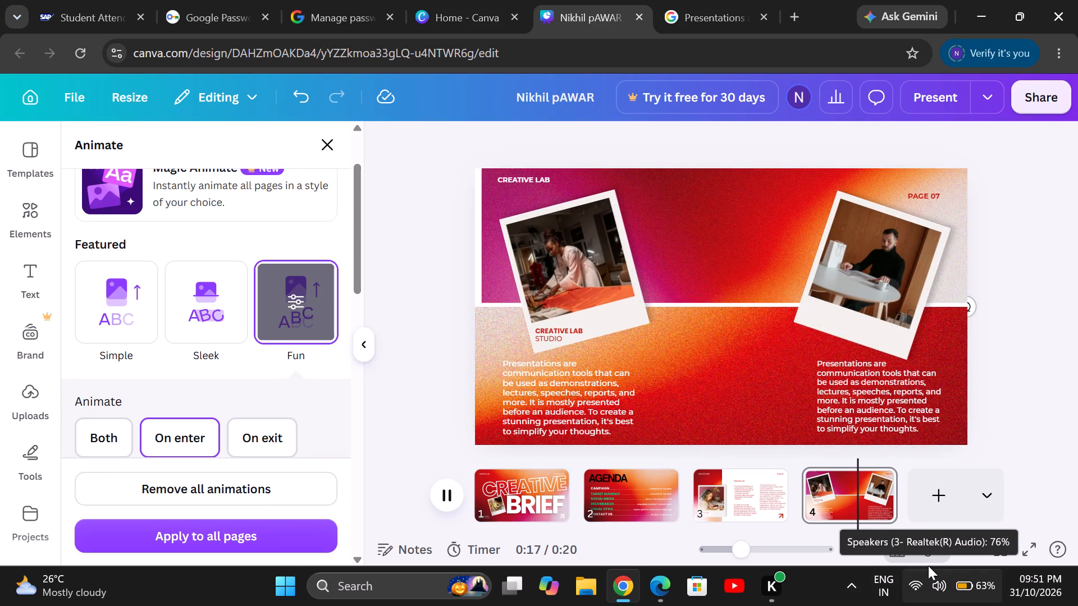
{"action": "left_click", "coordinate": [881, 497]}
Preview the presentation in full screen, replaying page 4 and going back to page 1, and return to the editor.
{"action": "left_click", "coordinate": [1030, 554]}
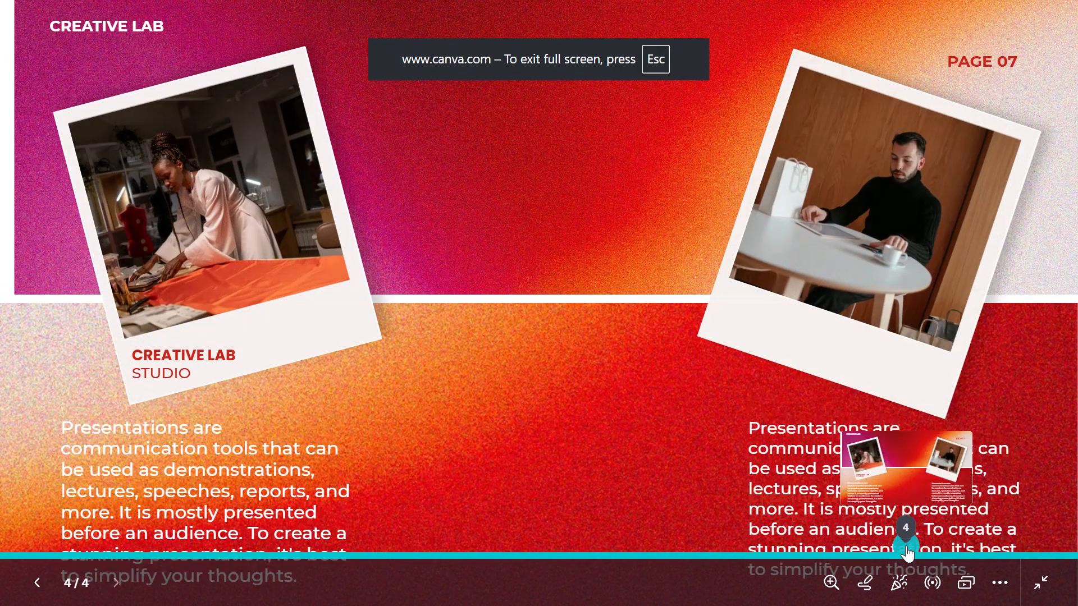
{"action": "key", "text": "Left"}
{"action": "key", "text": "space"}
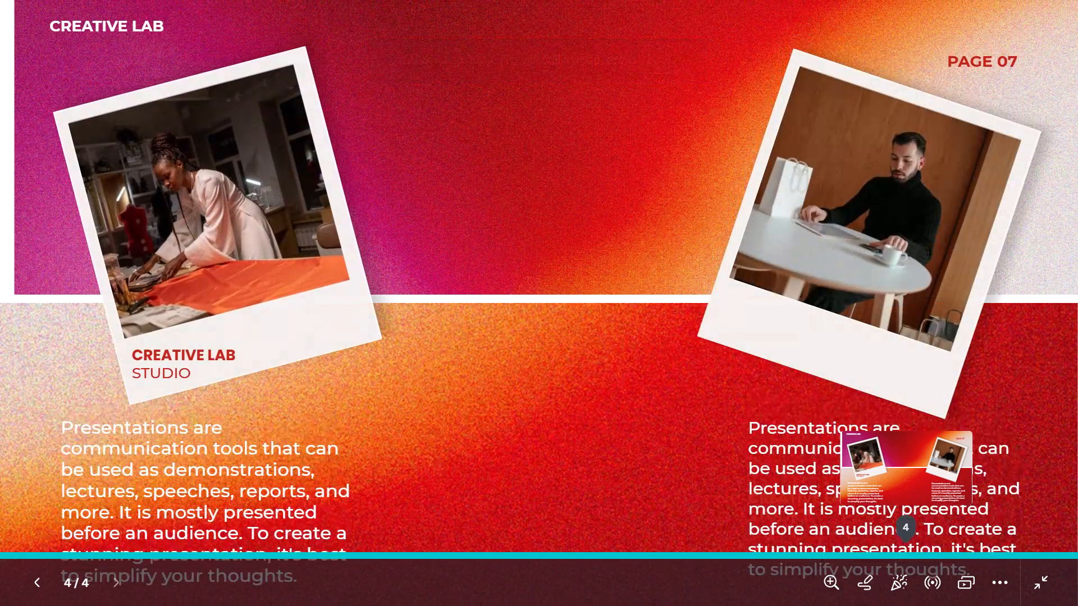
{"action": "key", "text": "Left"}
{"action": "key", "text": "Right"}
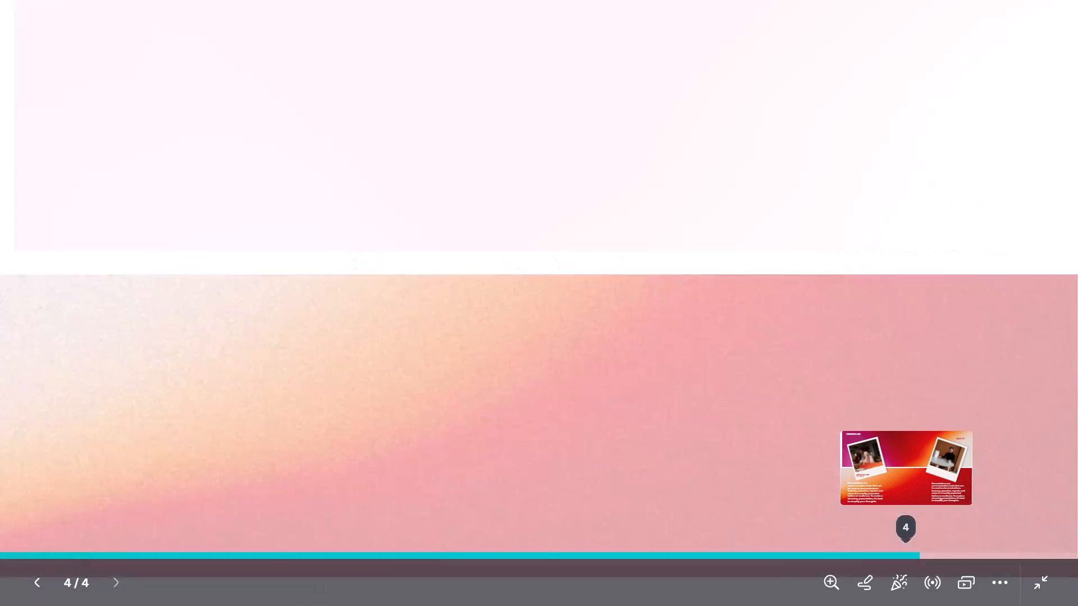
{"action": "key", "text": "Right"}
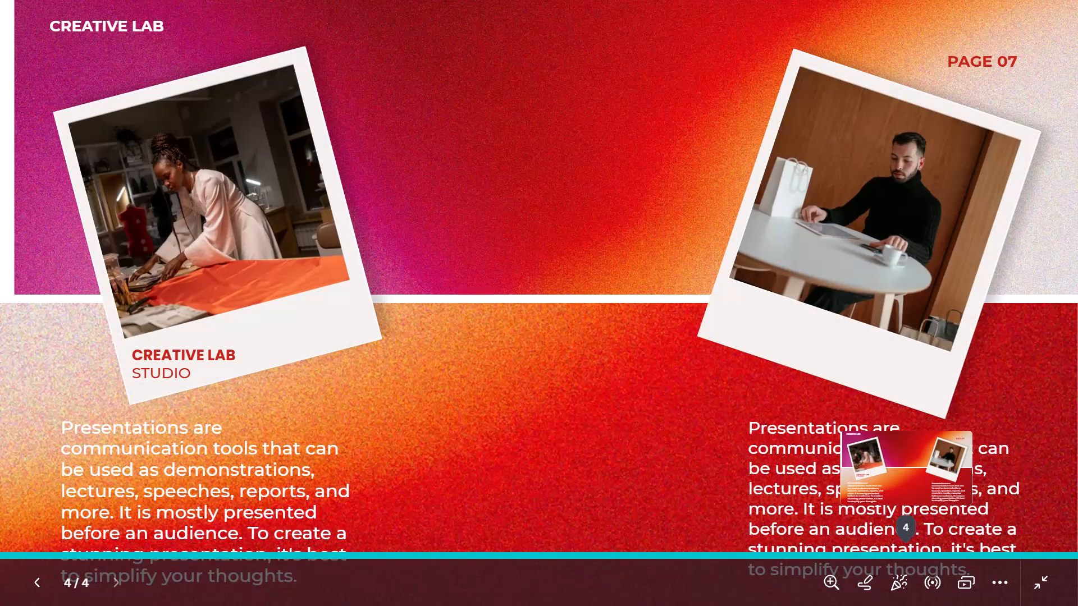
{"action": "key", "text": "Left"}
{"action": "key", "text": "Left"}
{"action": "key", "text": "Left"}
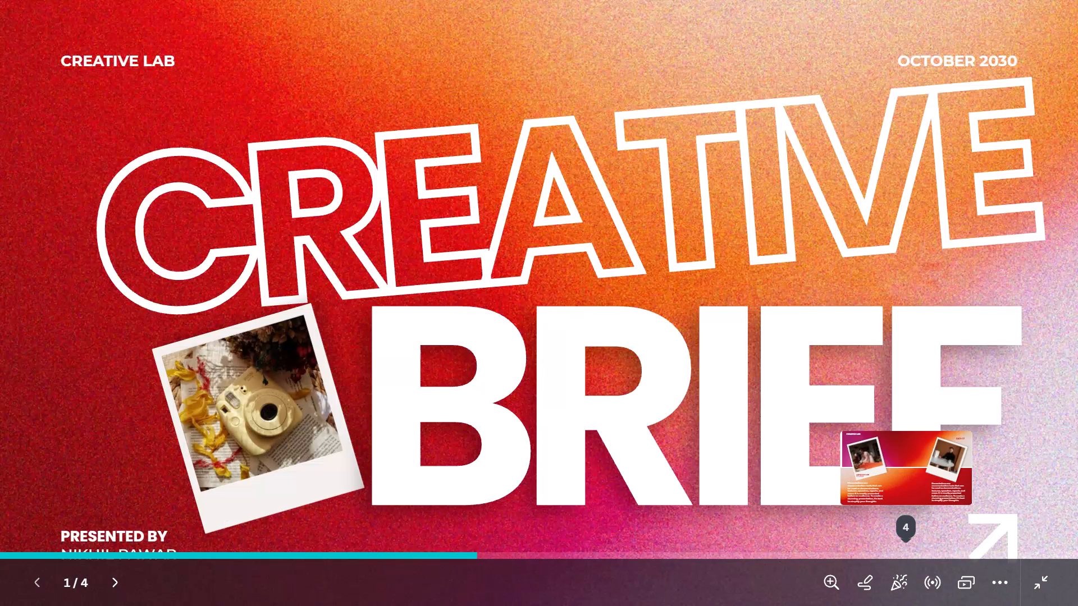
{"action": "key", "text": "Left"}
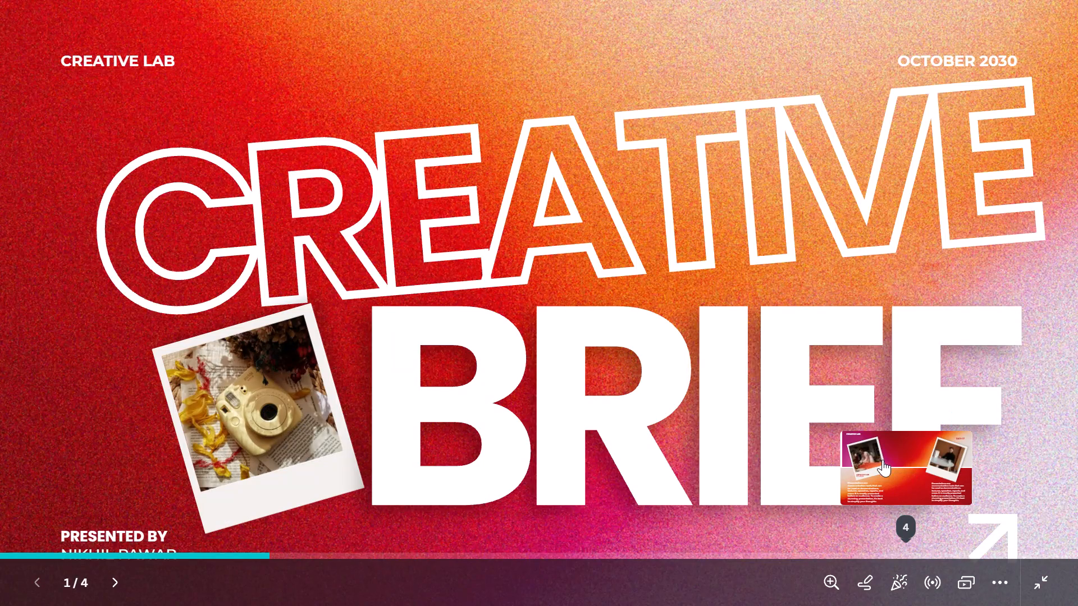
{"action": "left_click", "coordinate": [1043, 576]}
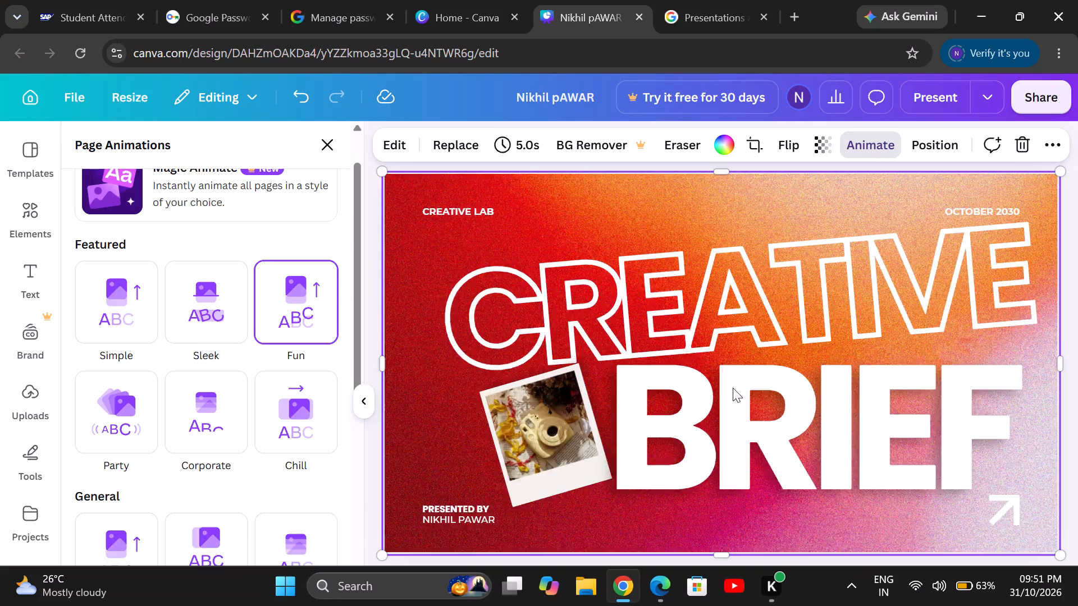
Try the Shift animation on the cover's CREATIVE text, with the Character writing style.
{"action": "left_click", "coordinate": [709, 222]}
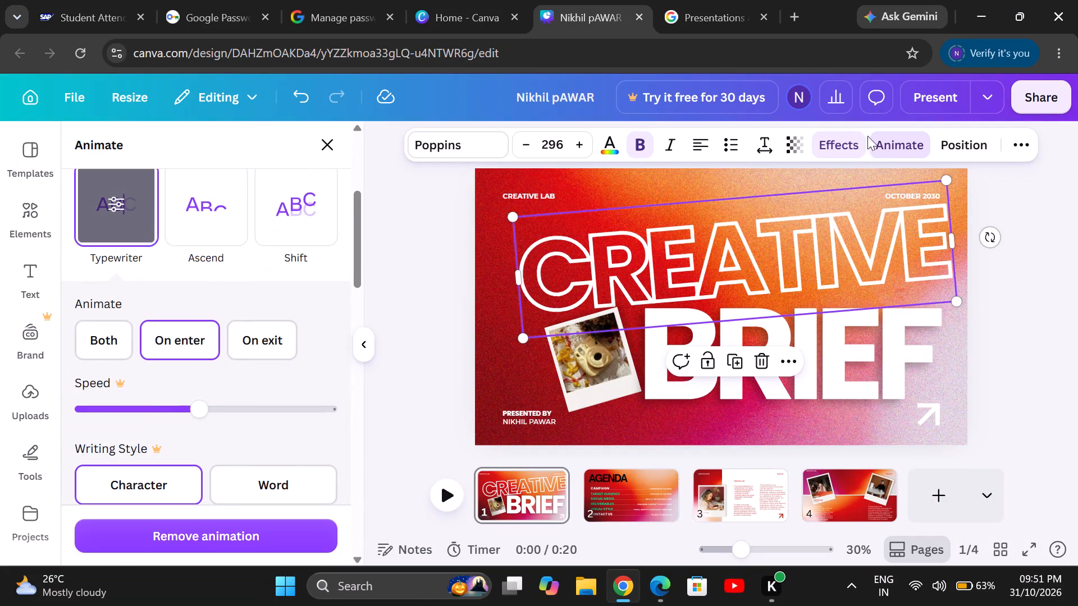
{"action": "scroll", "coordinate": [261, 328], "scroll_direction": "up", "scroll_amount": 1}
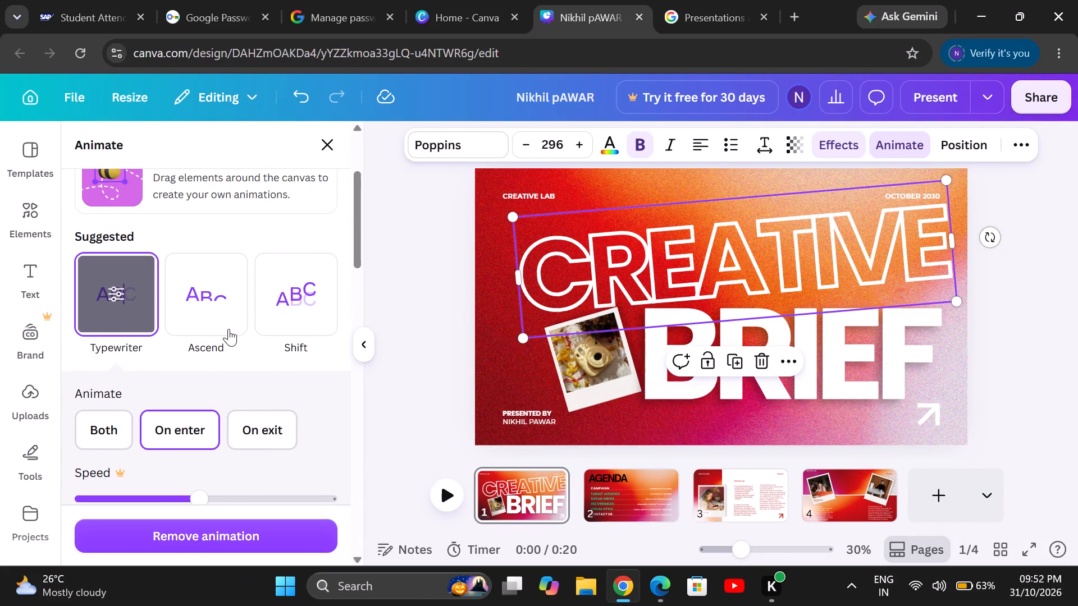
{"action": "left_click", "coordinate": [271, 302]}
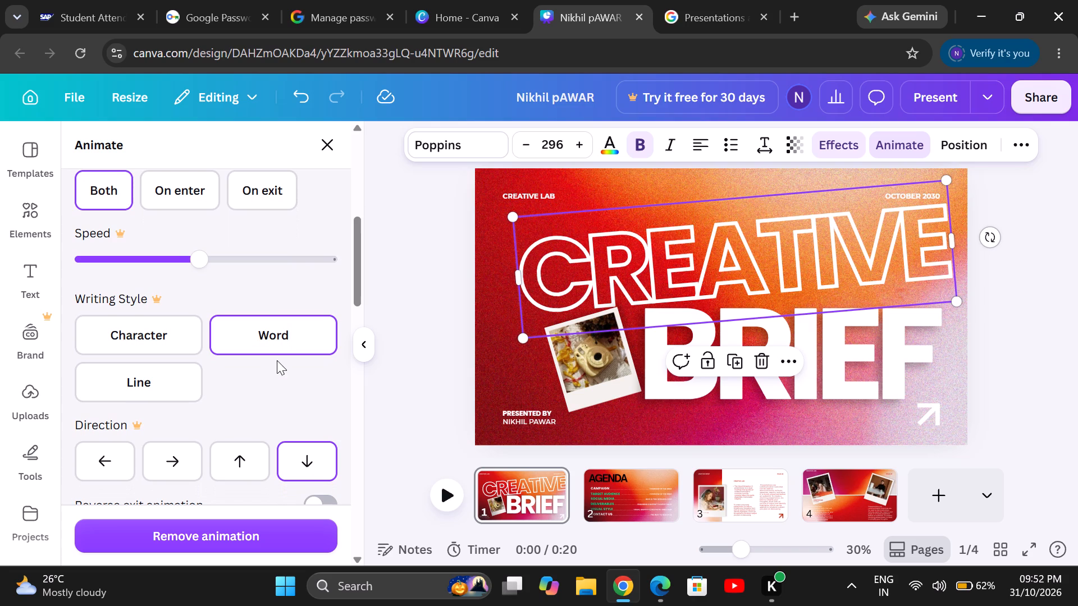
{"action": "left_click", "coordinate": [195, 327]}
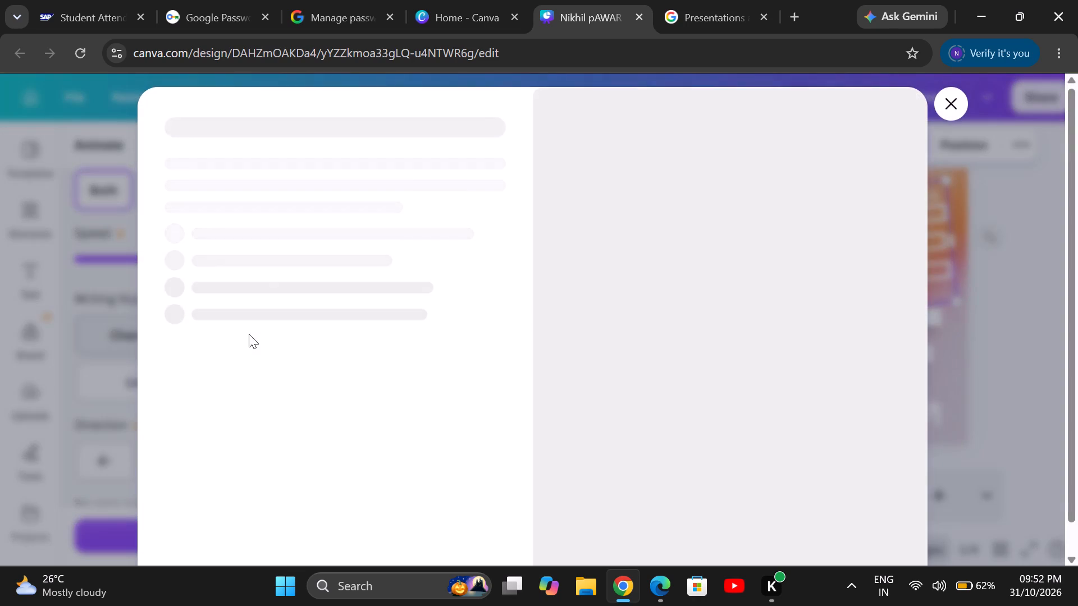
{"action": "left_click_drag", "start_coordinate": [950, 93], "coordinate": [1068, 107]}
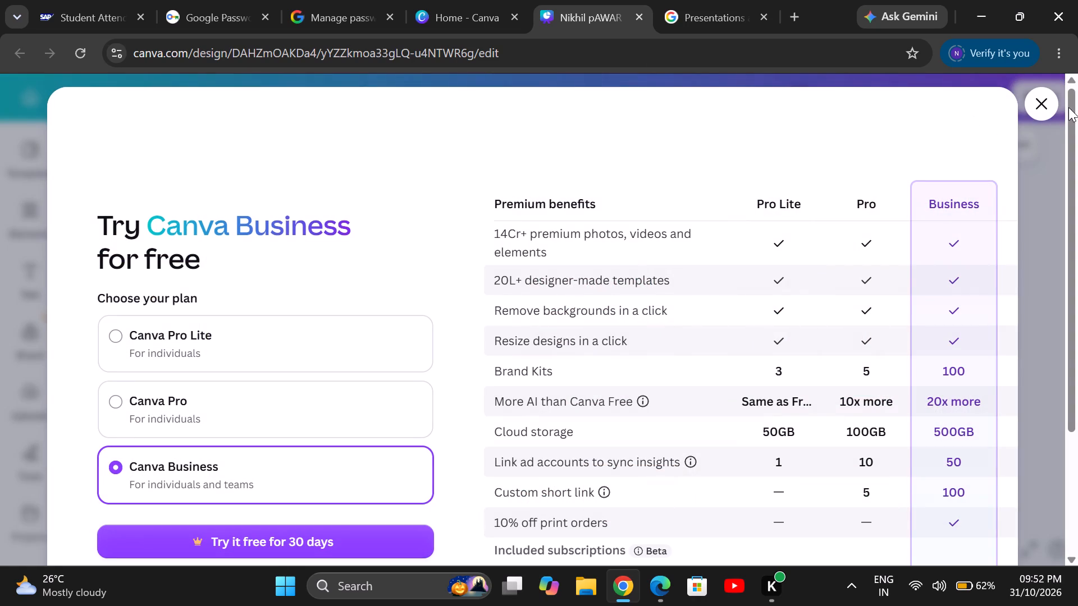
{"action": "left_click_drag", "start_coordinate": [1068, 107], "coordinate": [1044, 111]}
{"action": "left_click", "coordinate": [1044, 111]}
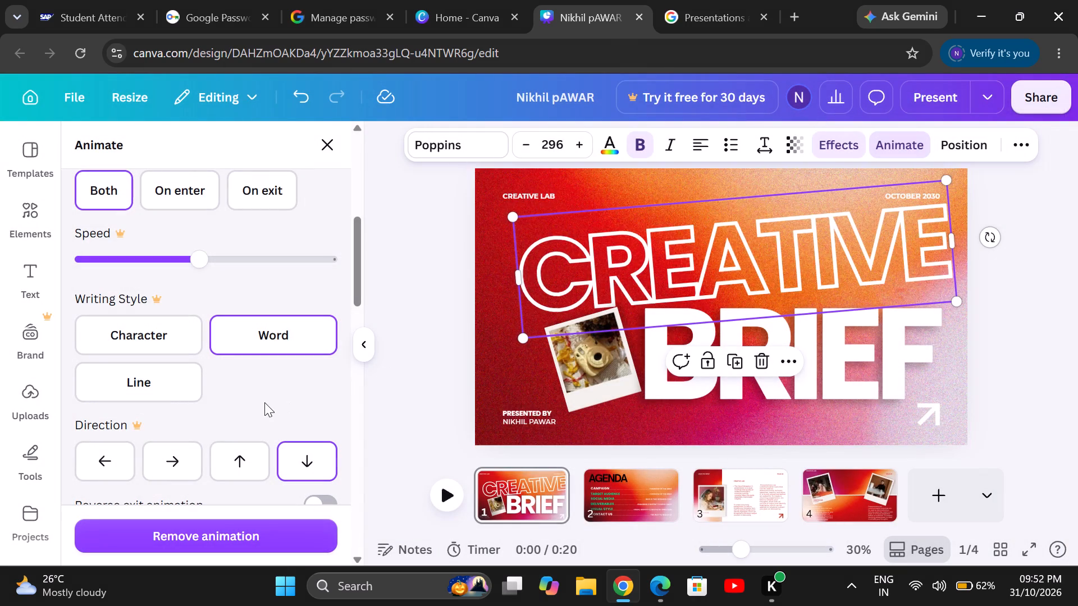
Try the Block animation on the CREATIVE text, and settle on Burst, applied on enter.
{"action": "scroll", "coordinate": [172, 490], "scroll_direction": "down", "scroll_amount": 3}
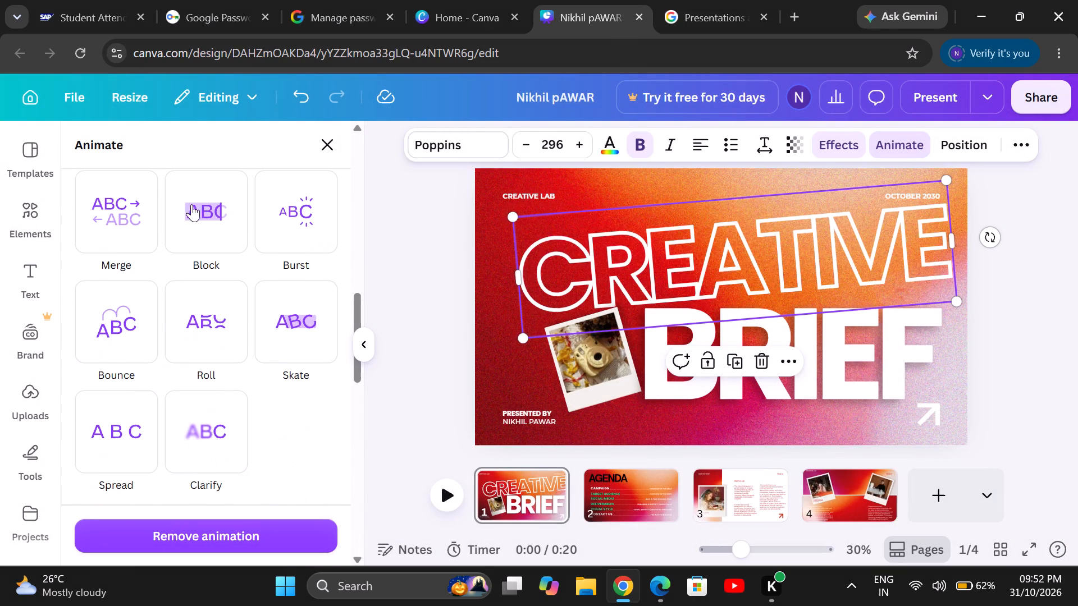
{"action": "left_click", "coordinate": [198, 231]}
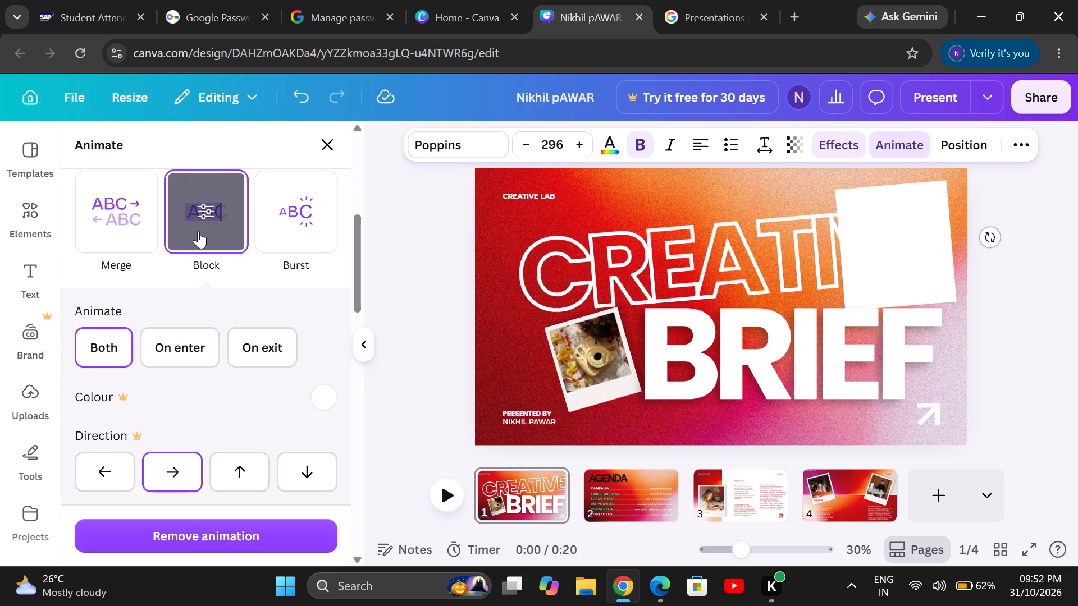
{"action": "left_click", "coordinate": [292, 231]}
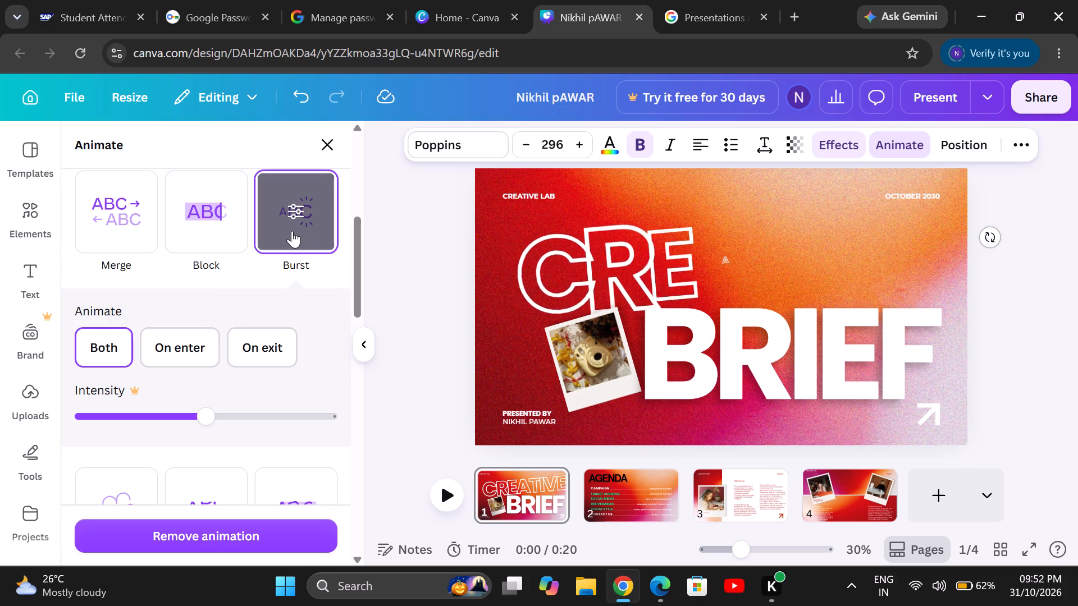
{"action": "left_click", "coordinate": [176, 346]}
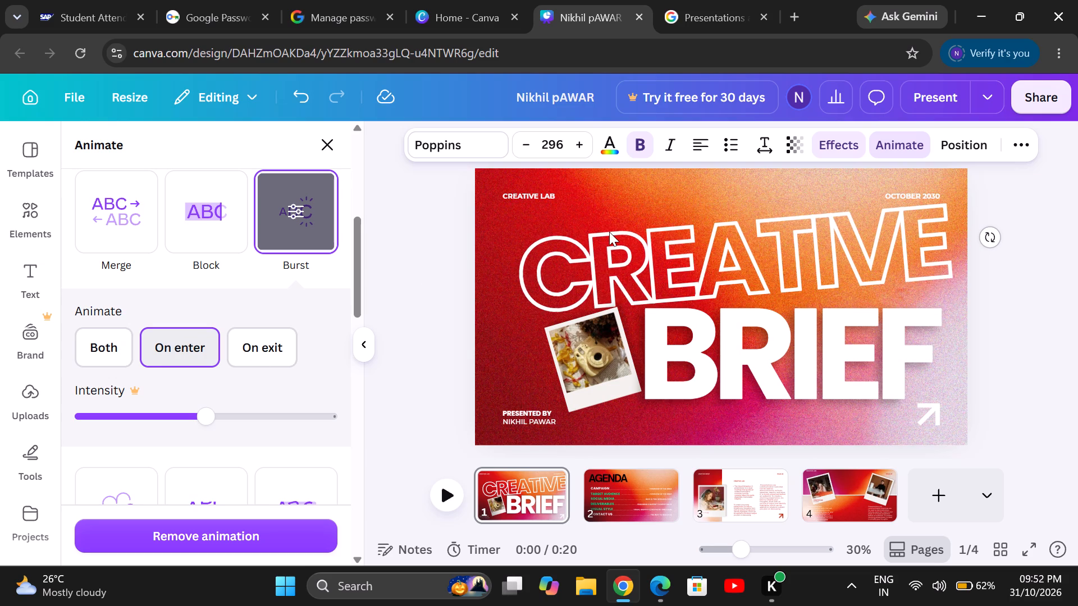
{"action": "left_click", "coordinate": [743, 254]}
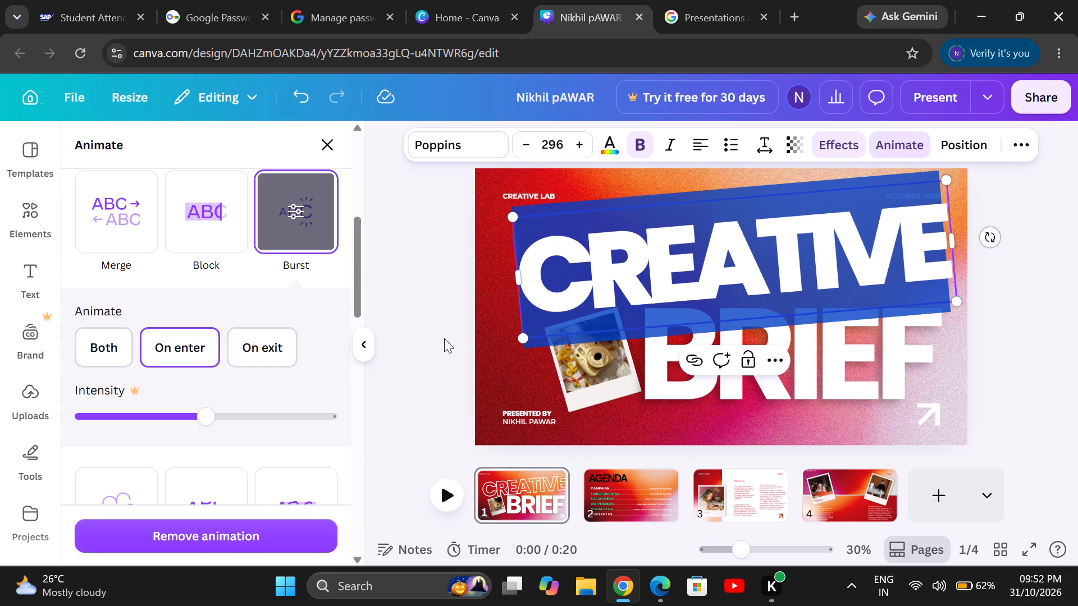
{"action": "left_click", "coordinate": [444, 338]}
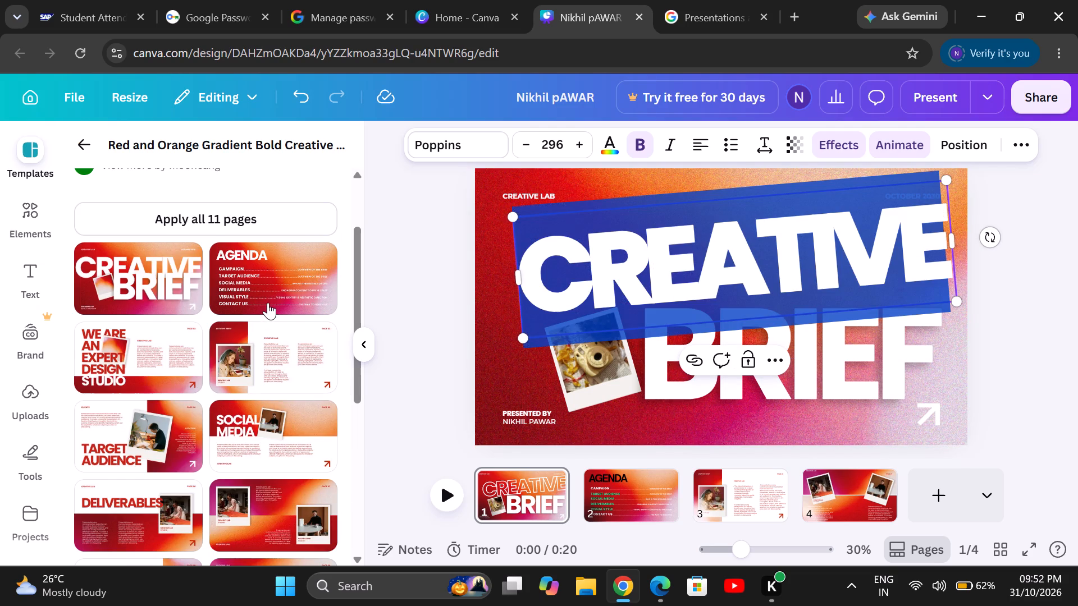
Add page 5 to the presentation and apply the template's Deliverables layout to it.
{"action": "scroll", "coordinate": [279, 387], "scroll_direction": "down", "scroll_amount": 1}
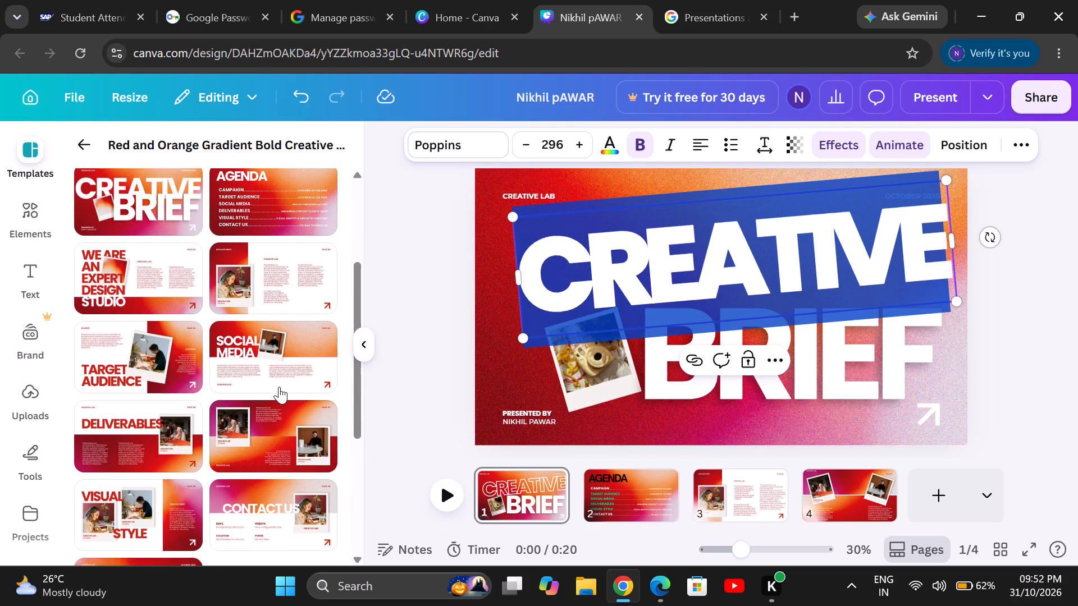
{"action": "scroll", "coordinate": [279, 387], "scroll_direction": "down", "scroll_amount": 2}
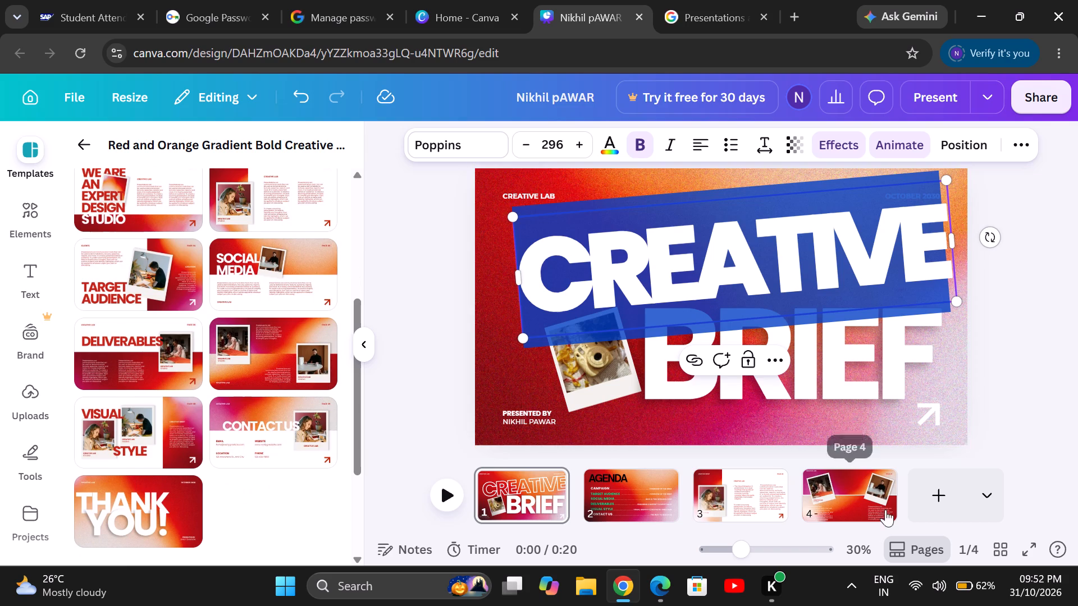
{"action": "left_click", "coordinate": [920, 503]}
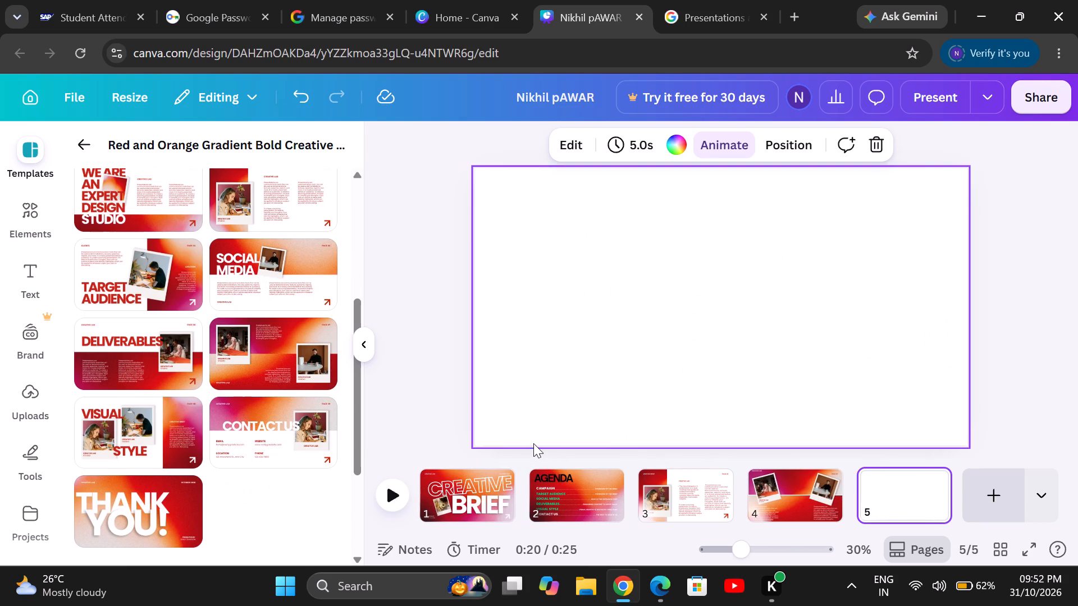
{"action": "left_click", "coordinate": [134, 347]}
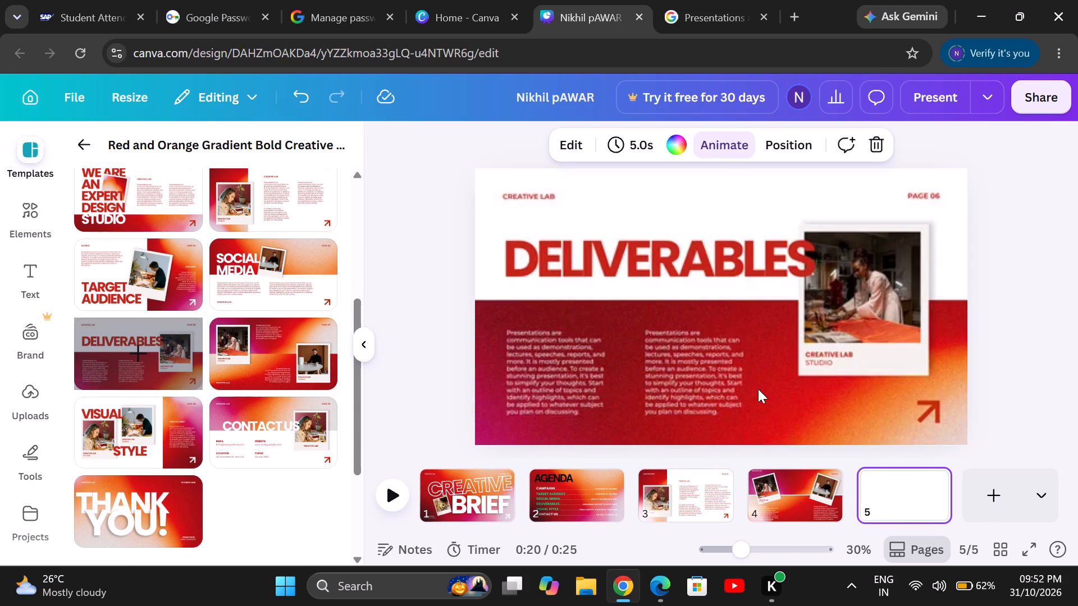
{"action": "left_click", "coordinate": [758, 389]}
Move the DELIVERABLES heading clear of the photo and shrink it to font size 142.
{"action": "left_click_drag", "start_coordinate": [741, 271], "coordinate": [716, 274]}
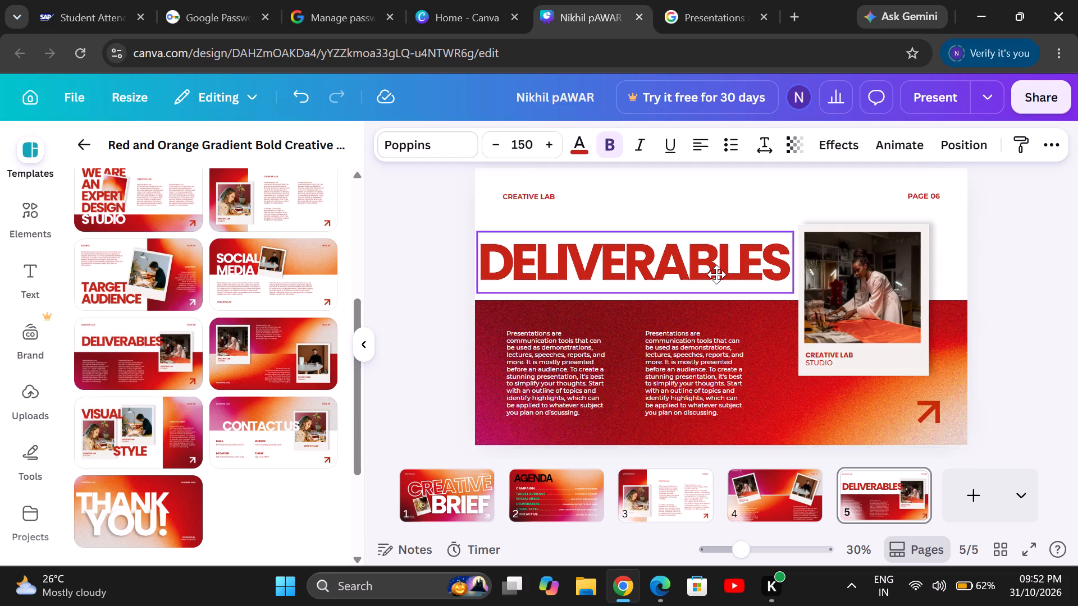
{"action": "left_click_drag", "start_coordinate": [716, 274], "coordinate": [723, 270]}
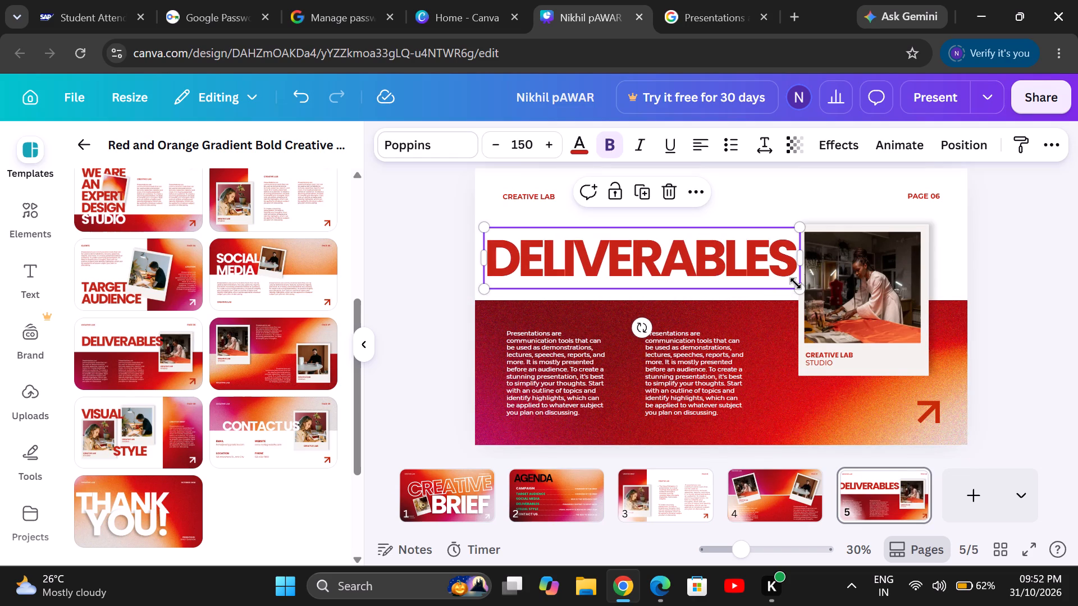
{"action": "left_click_drag", "start_coordinate": [796, 283], "coordinate": [779, 274]}
Try green for the DELIVERABLES heading, and settle on black as its text colour.
{"action": "left_click", "coordinate": [705, 248]}
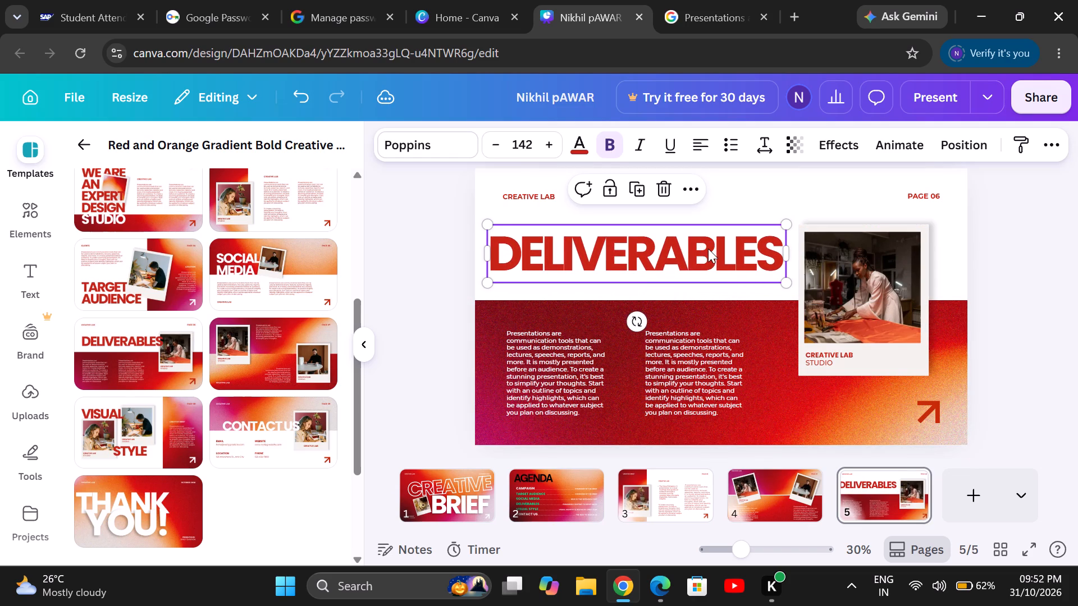
{"action": "left_click", "coordinate": [584, 143]}
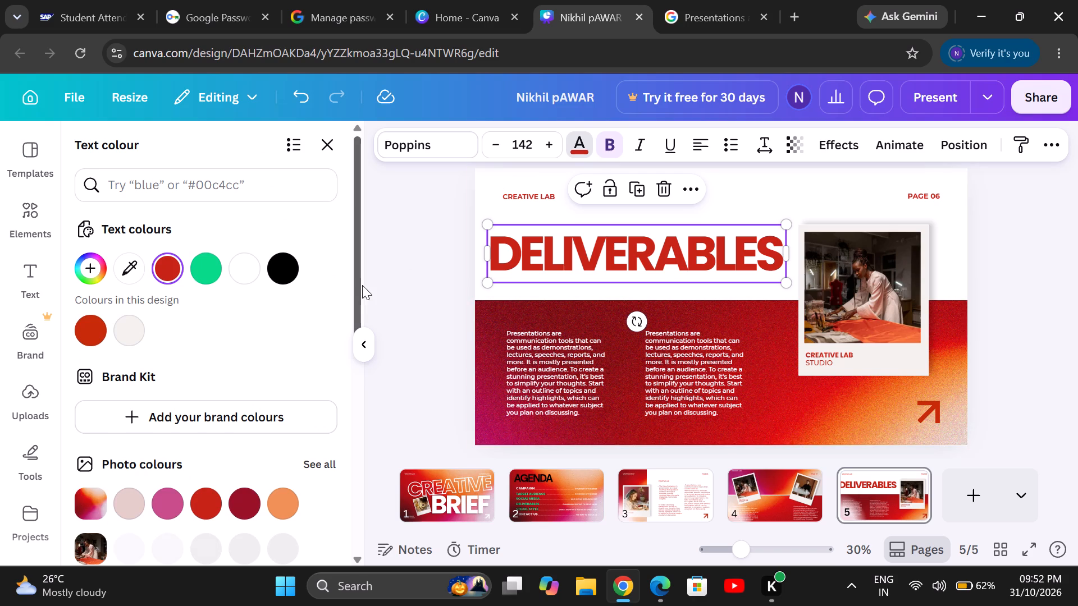
{"action": "left_click", "coordinate": [205, 263]}
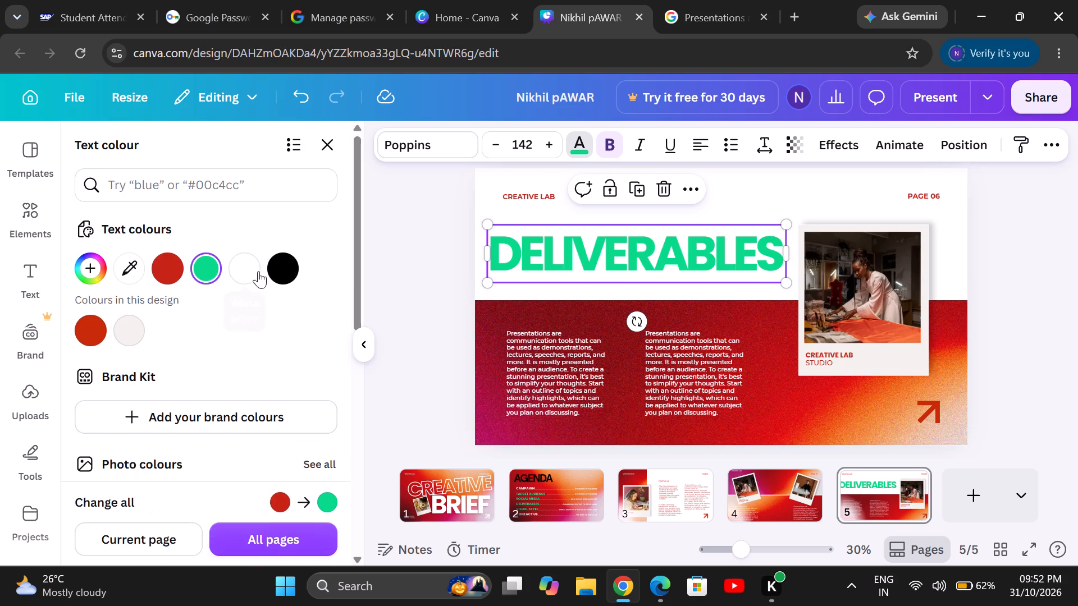
{"action": "left_click", "coordinate": [280, 275]}
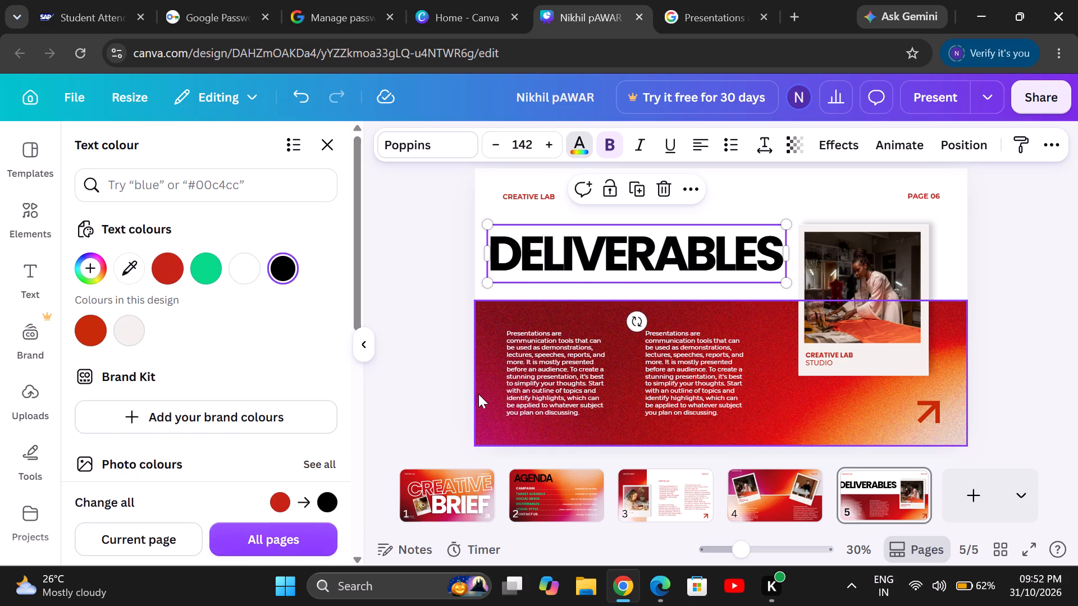
{"action": "left_click", "coordinate": [482, 396]}
Enlarge the first body paragraph on page 5 to font size 24.5 and reposition it beneath the start of the heading.
{"action": "left_click", "coordinate": [521, 384]}
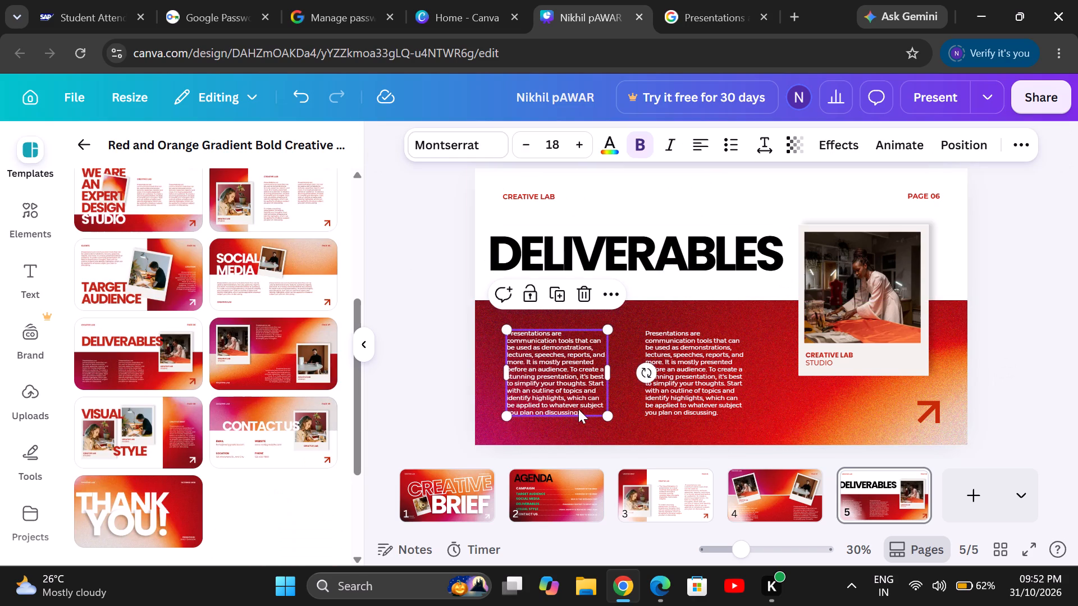
{"action": "left_click_drag", "start_coordinate": [597, 409], "coordinate": [564, 392]}
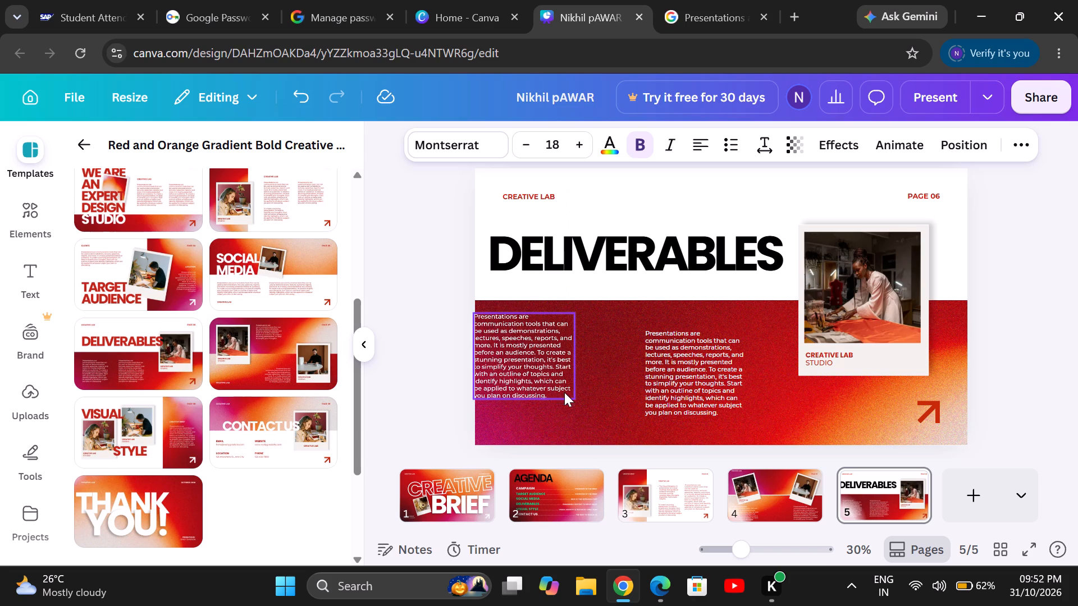
{"action": "left_click_drag", "start_coordinate": [564, 392], "coordinate": [569, 389]}
{"action": "left_click_drag", "start_coordinate": [572, 389], "coordinate": [578, 396]}
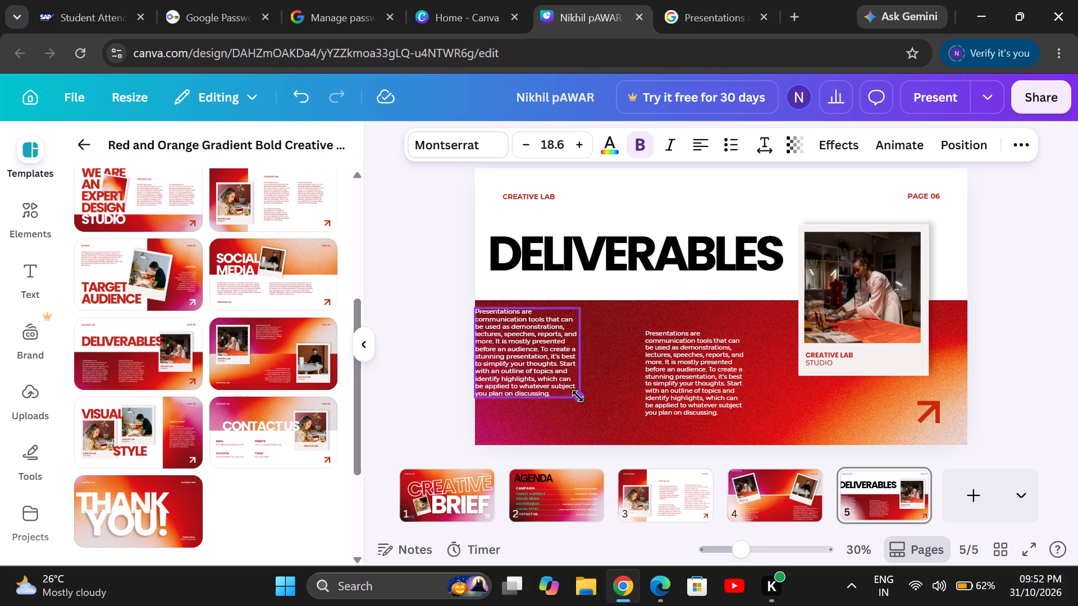
{"action": "left_click_drag", "start_coordinate": [578, 396], "coordinate": [605, 424]}
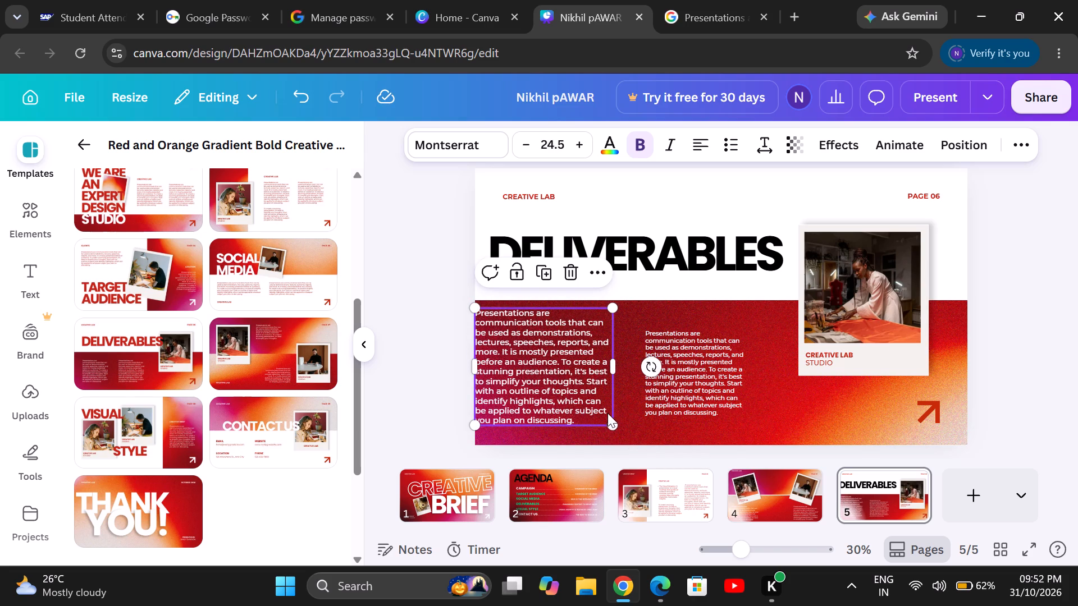
{"action": "left_click_drag", "start_coordinate": [560, 374], "coordinate": [570, 373]}
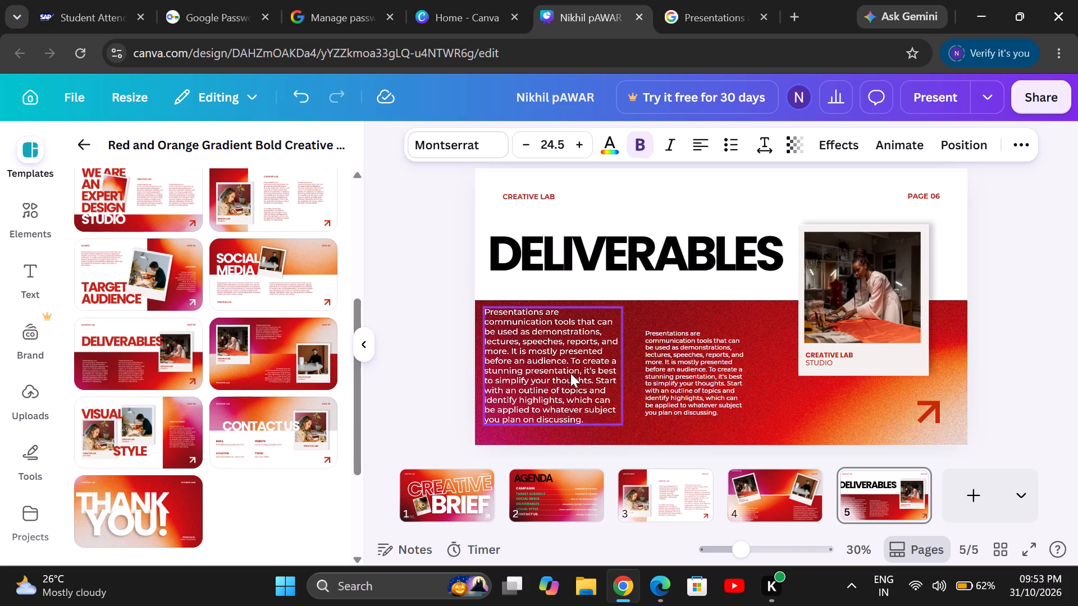
{"action": "left_click_drag", "start_coordinate": [570, 373], "coordinate": [579, 379]}
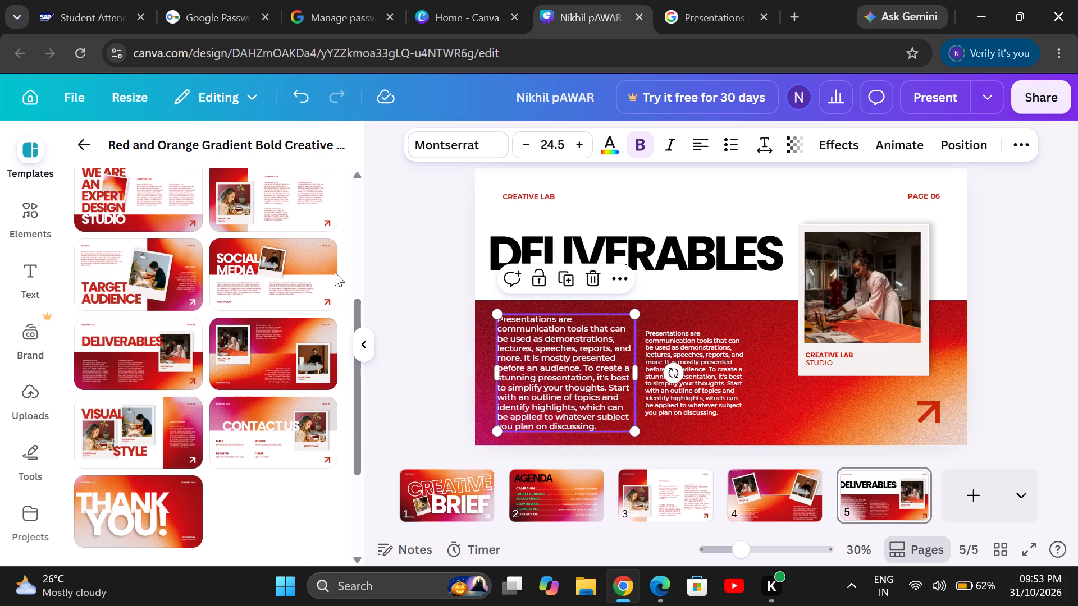
Enlarge the second body paragraph to font size 25.4 and move it up beside the first paragraph.
{"action": "left_click", "coordinate": [682, 396]}
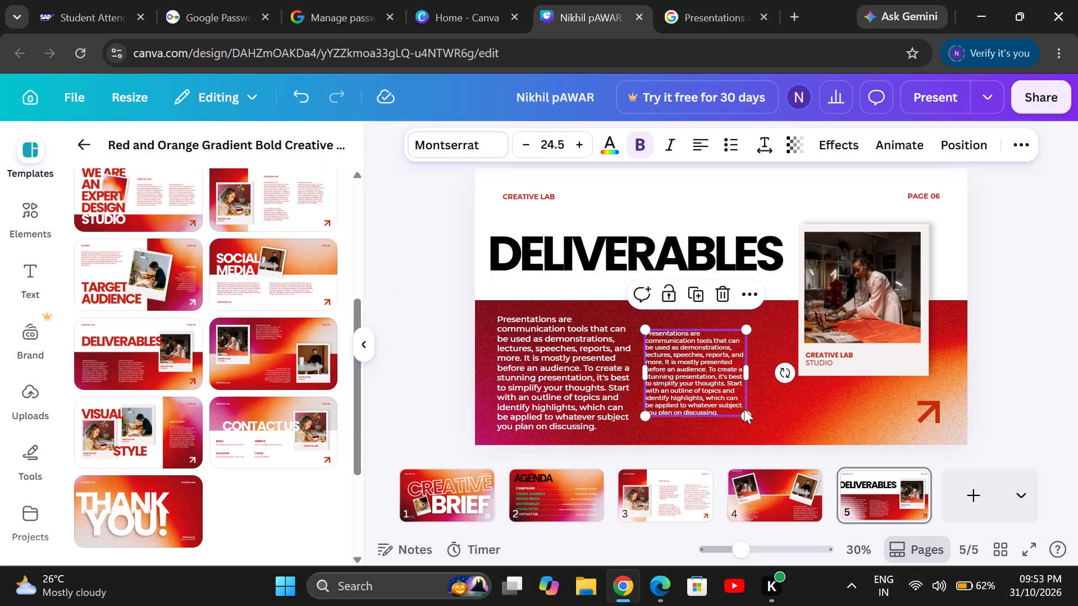
{"action": "left_click_drag", "start_coordinate": [743, 412], "coordinate": [766, 437]}
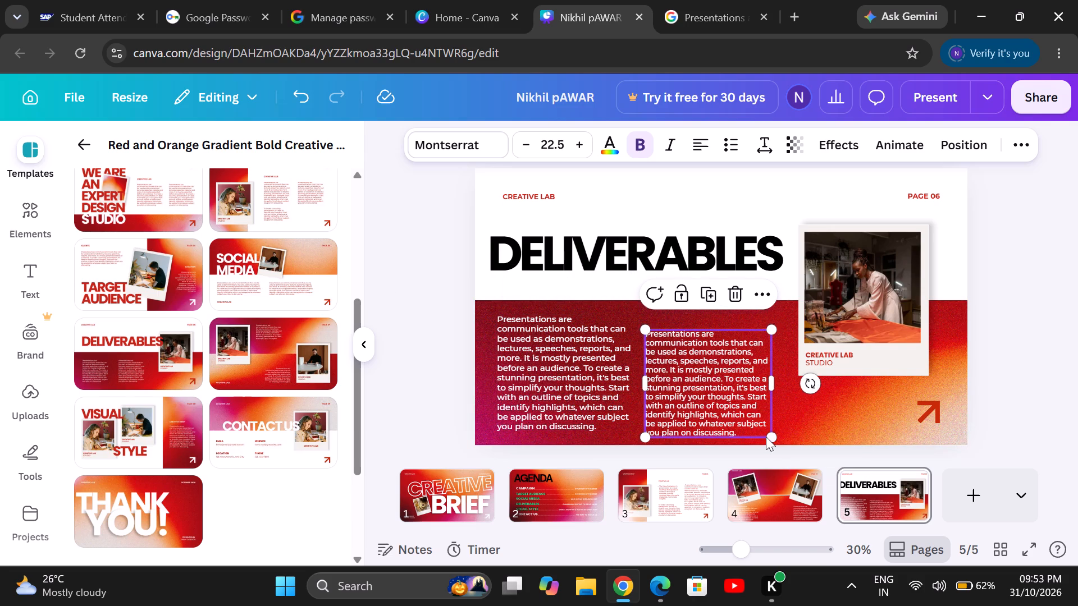
{"action": "left_click_drag", "start_coordinate": [723, 382], "coordinate": [723, 363]}
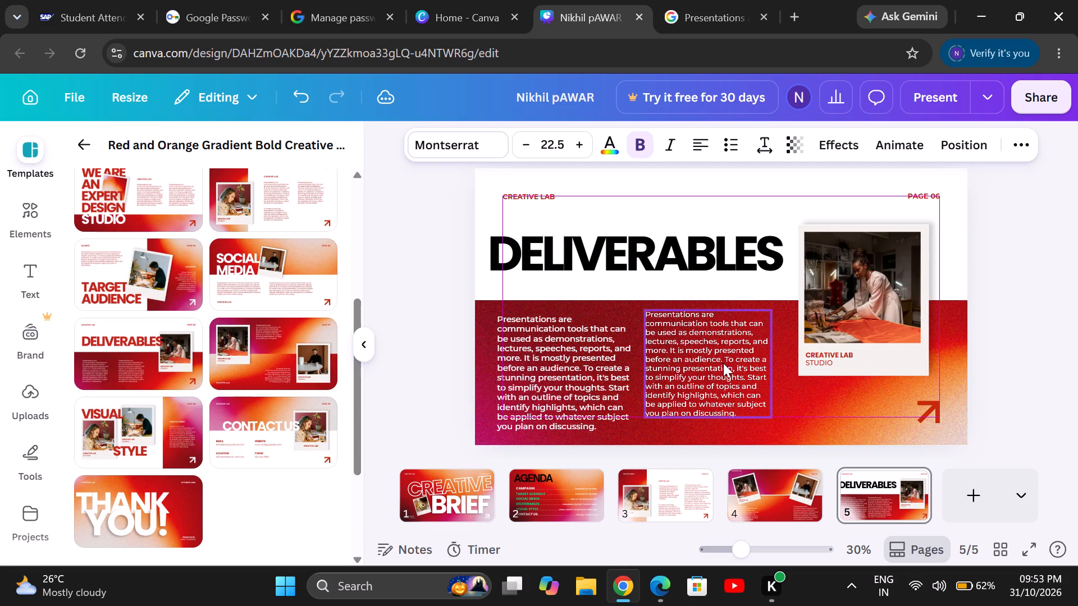
{"action": "left_click_drag", "start_coordinate": [723, 363], "coordinate": [722, 362]}
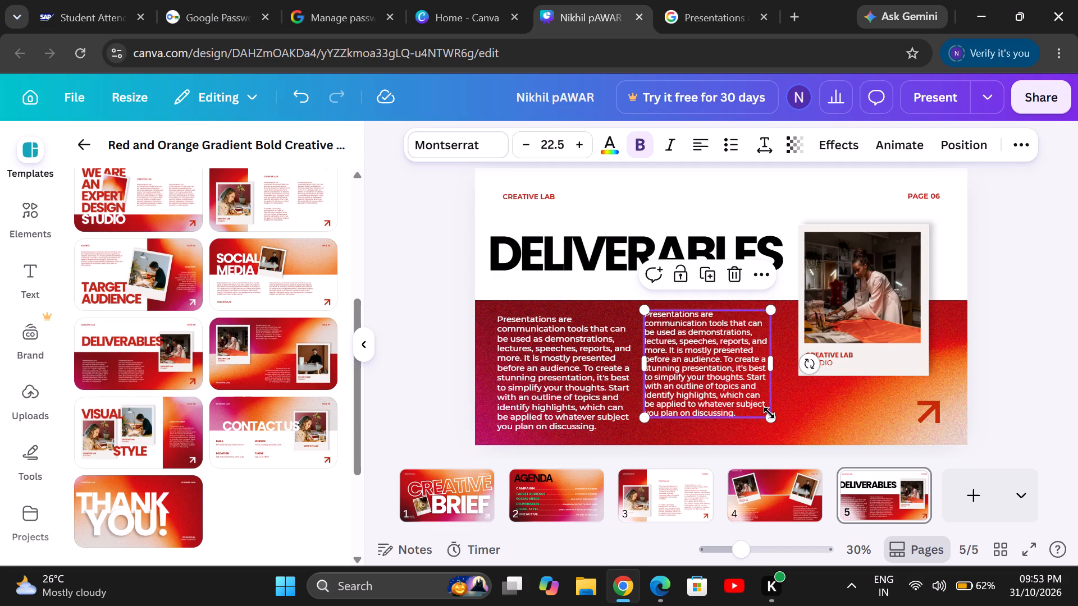
{"action": "left_click_drag", "start_coordinate": [769, 413], "coordinate": [776, 437]}
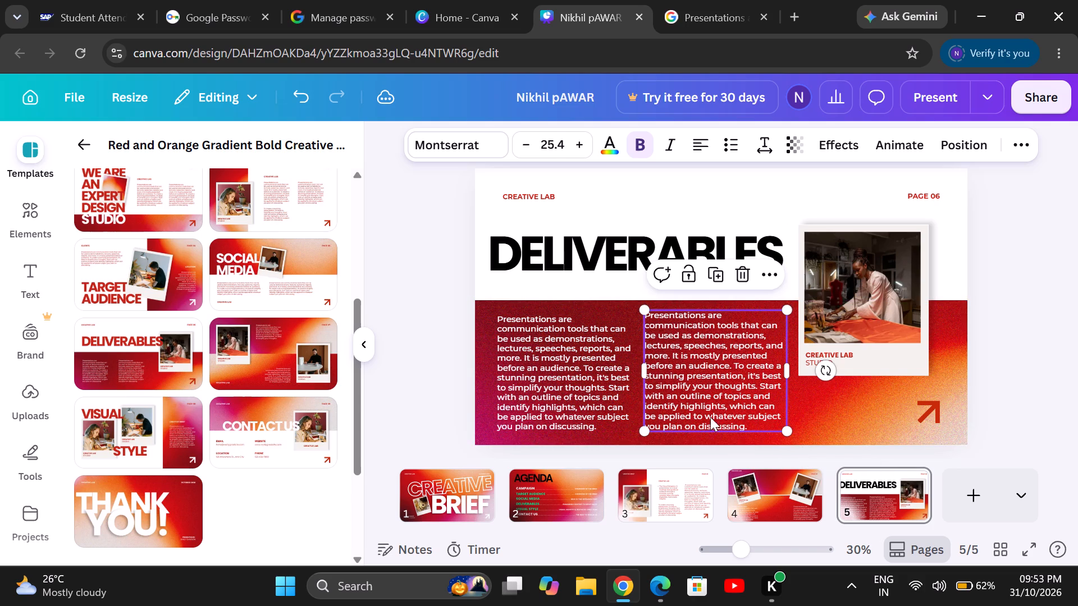
{"action": "double_click", "coordinate": [737, 394]}
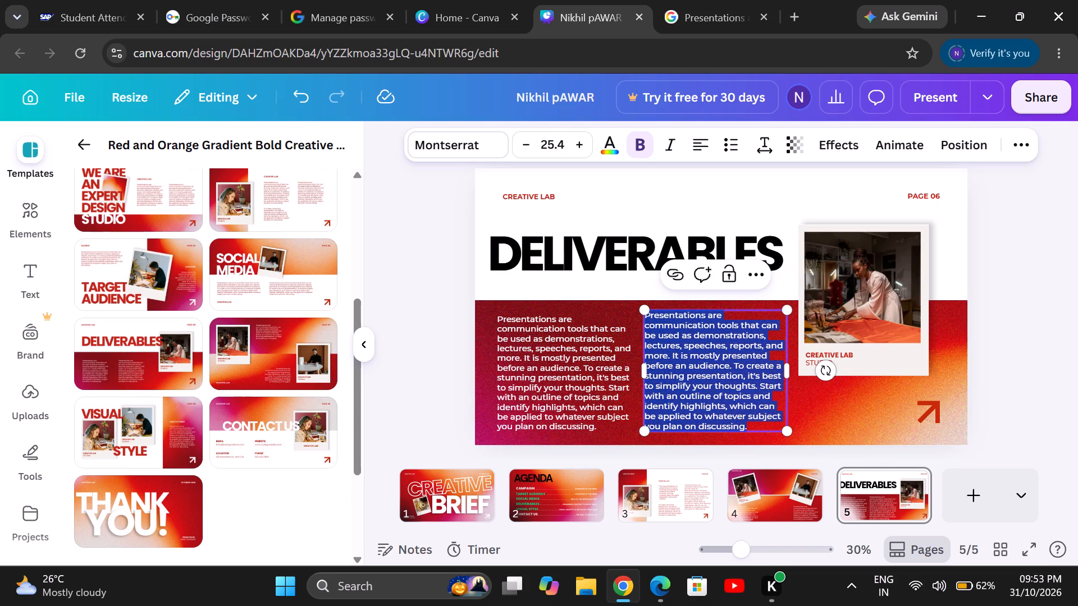
{"action": "left_click", "coordinate": [733, 396]}
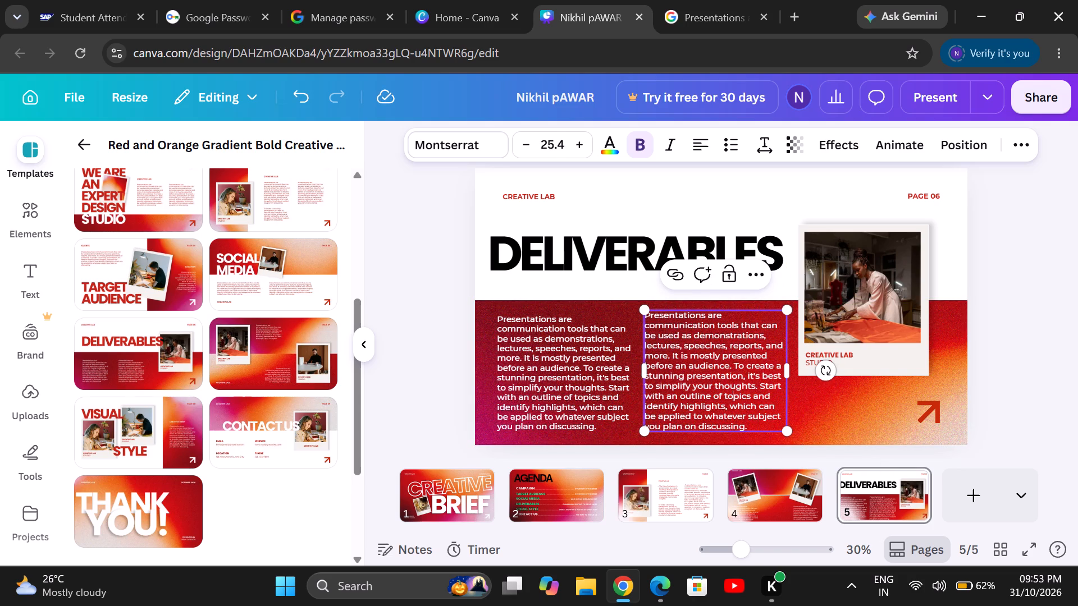
Shift the second body paragraph on page 5 slightly down so its top lines up with the first paragraph.
{"action": "left_click", "coordinate": [733, 417]}
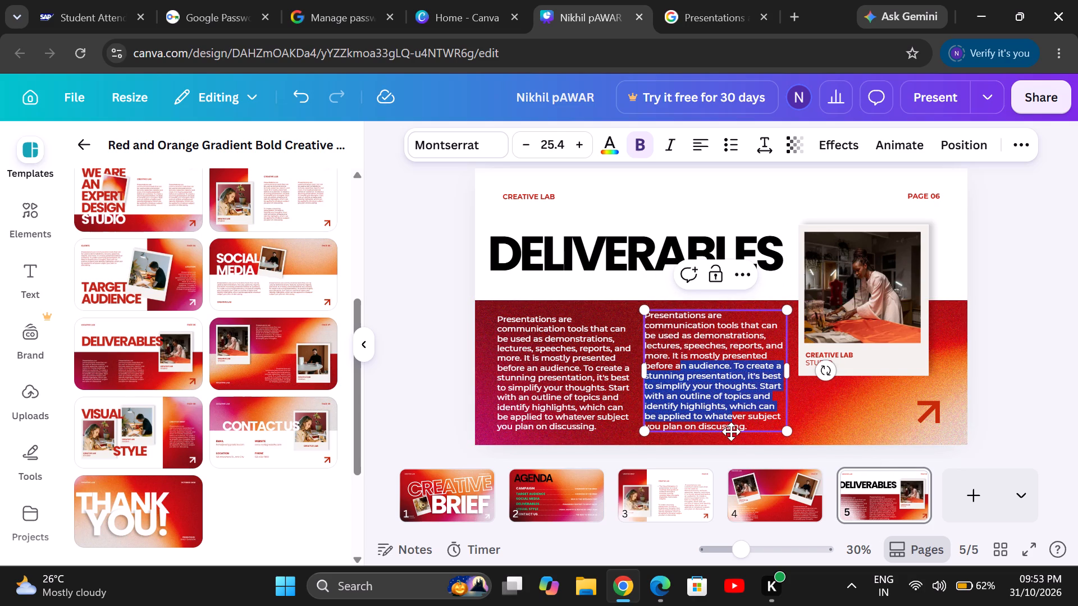
{"action": "left_click", "coordinate": [735, 419]}
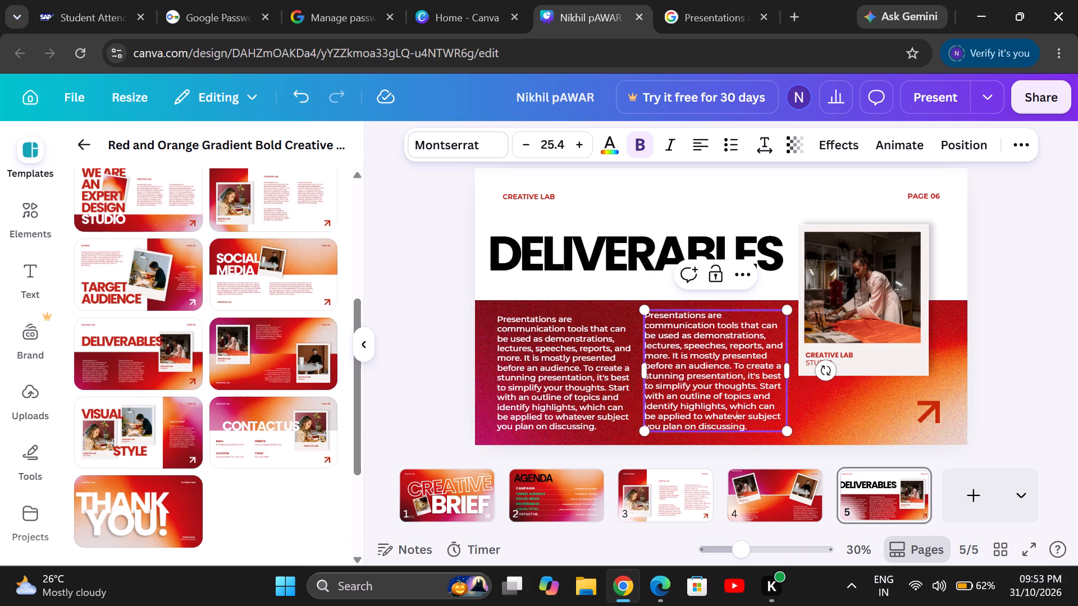
{"action": "left_click_drag", "start_coordinate": [743, 414], "coordinate": [737, 444]}
{"action": "left_click", "coordinate": [737, 444]}
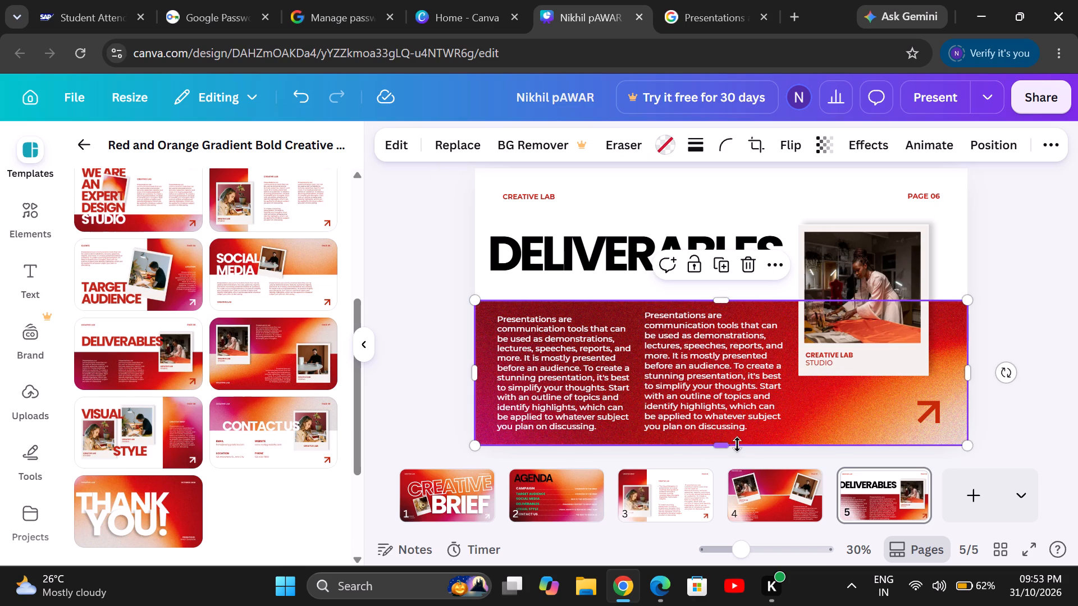
{"action": "left_click_drag", "start_coordinate": [757, 412], "coordinate": [757, 421]}
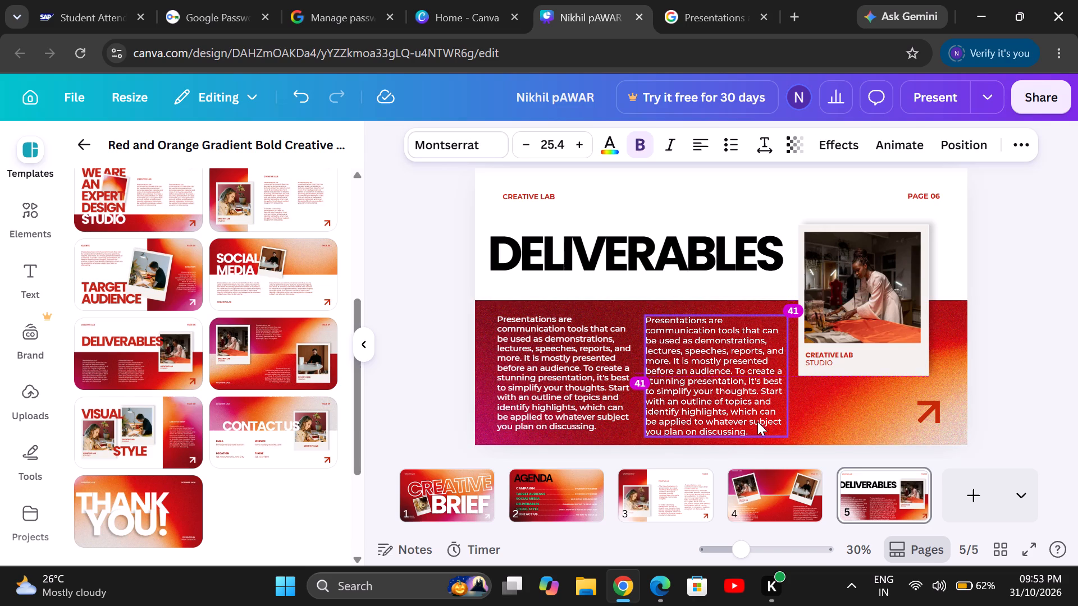
{"action": "left_click_drag", "start_coordinate": [757, 421], "coordinate": [758, 420]}
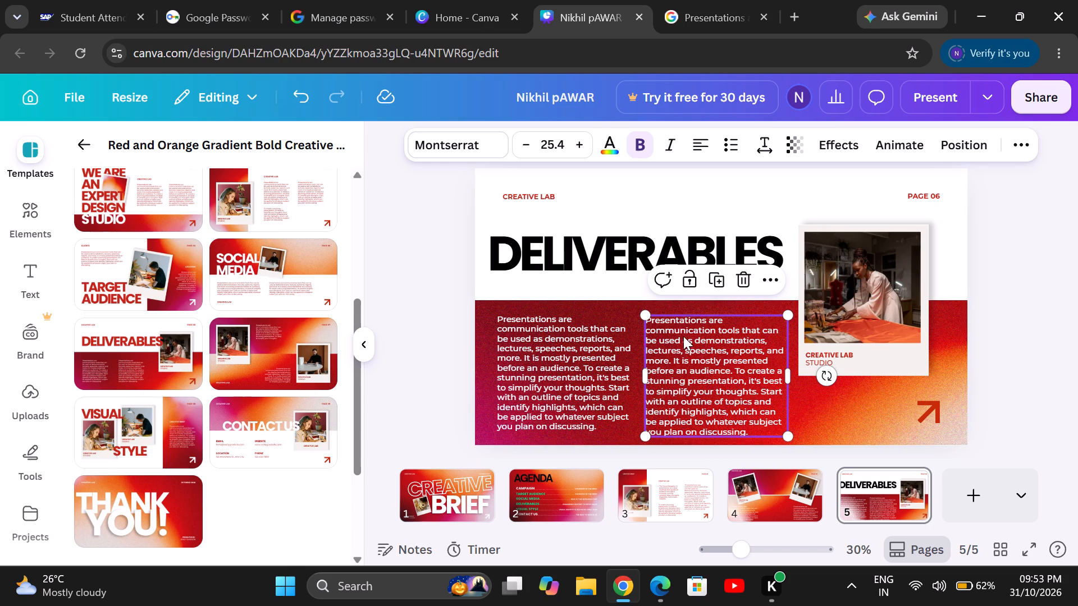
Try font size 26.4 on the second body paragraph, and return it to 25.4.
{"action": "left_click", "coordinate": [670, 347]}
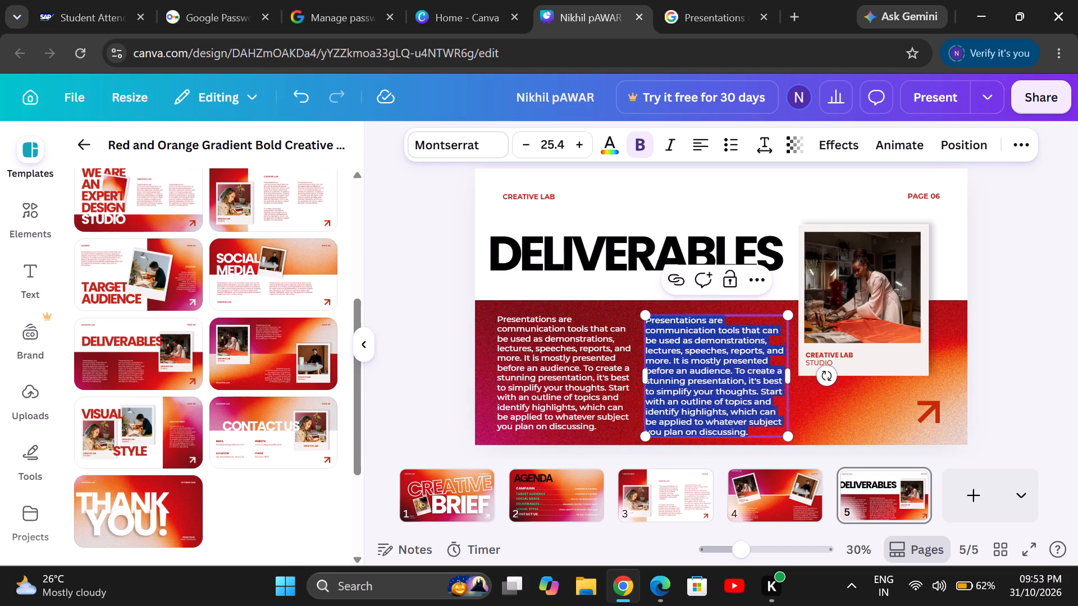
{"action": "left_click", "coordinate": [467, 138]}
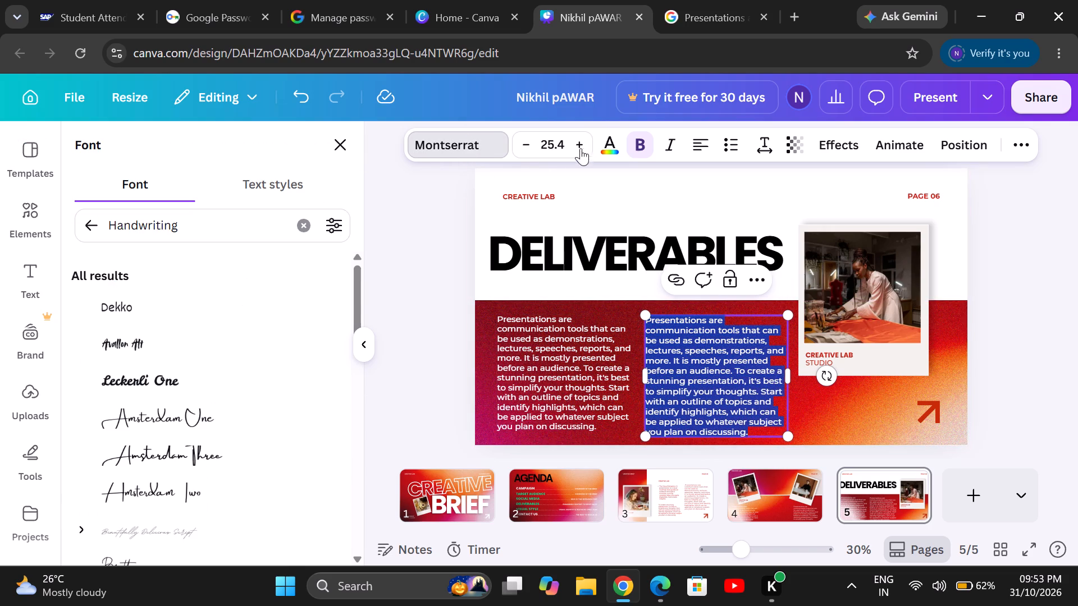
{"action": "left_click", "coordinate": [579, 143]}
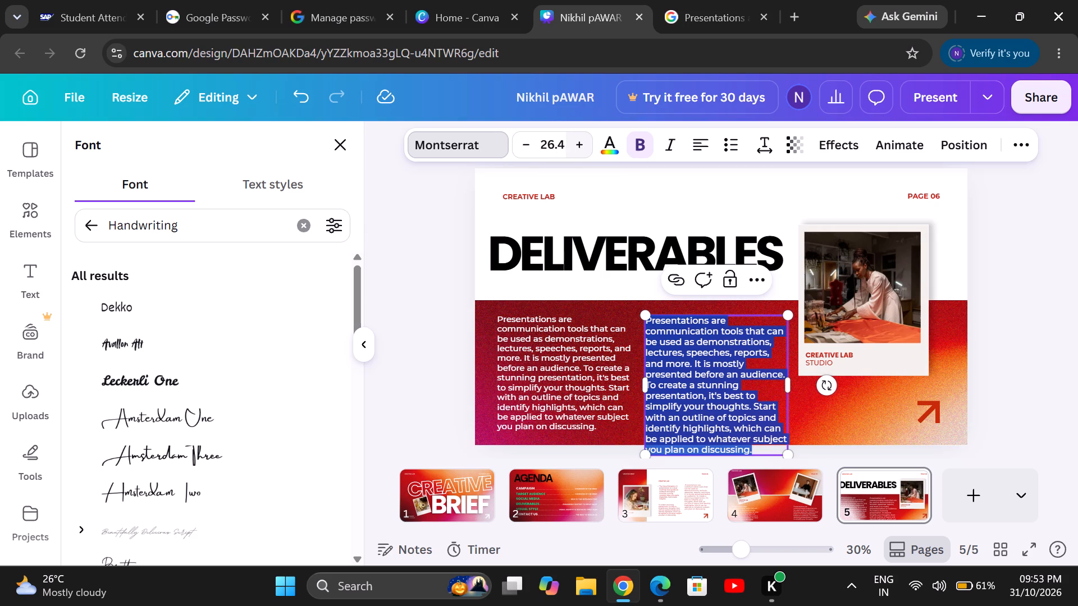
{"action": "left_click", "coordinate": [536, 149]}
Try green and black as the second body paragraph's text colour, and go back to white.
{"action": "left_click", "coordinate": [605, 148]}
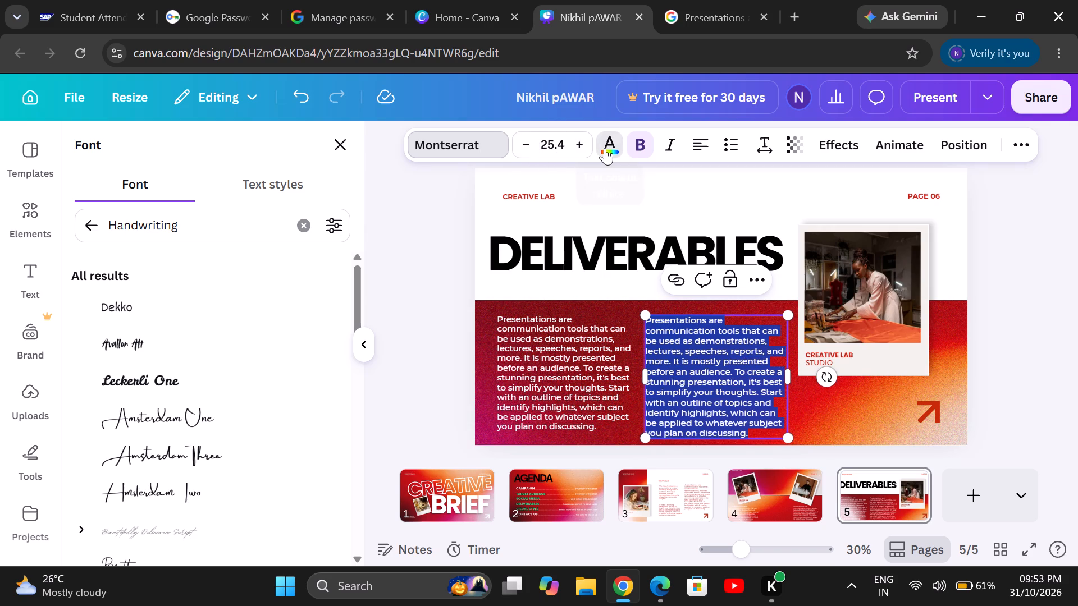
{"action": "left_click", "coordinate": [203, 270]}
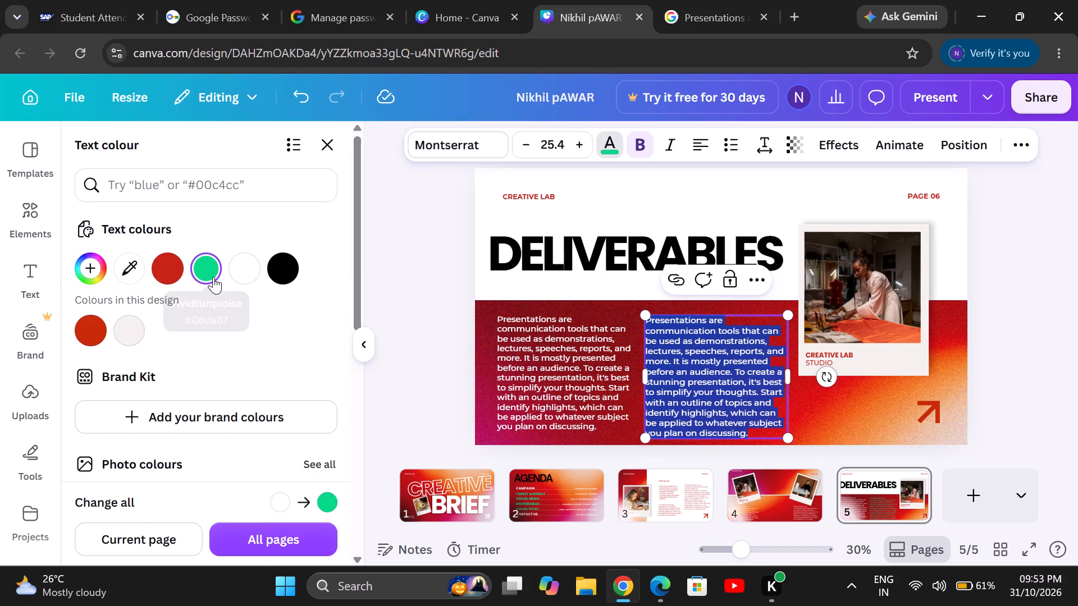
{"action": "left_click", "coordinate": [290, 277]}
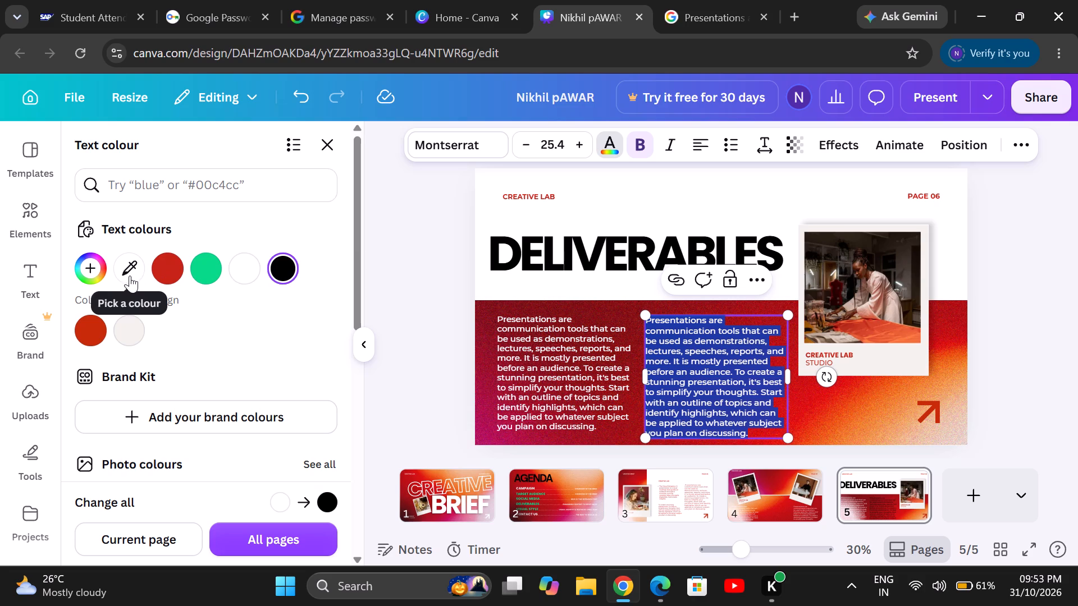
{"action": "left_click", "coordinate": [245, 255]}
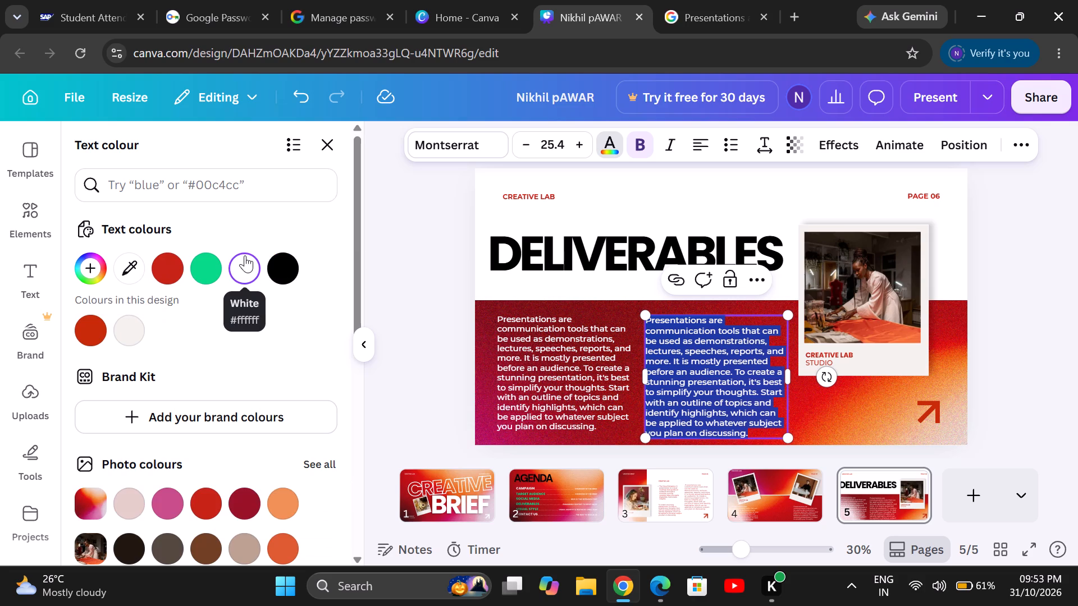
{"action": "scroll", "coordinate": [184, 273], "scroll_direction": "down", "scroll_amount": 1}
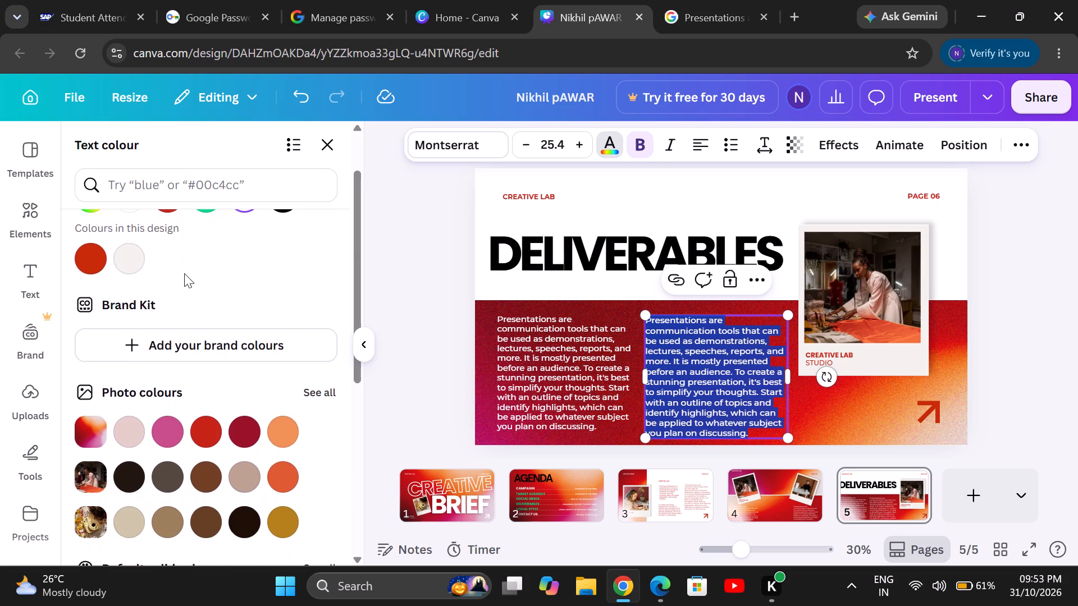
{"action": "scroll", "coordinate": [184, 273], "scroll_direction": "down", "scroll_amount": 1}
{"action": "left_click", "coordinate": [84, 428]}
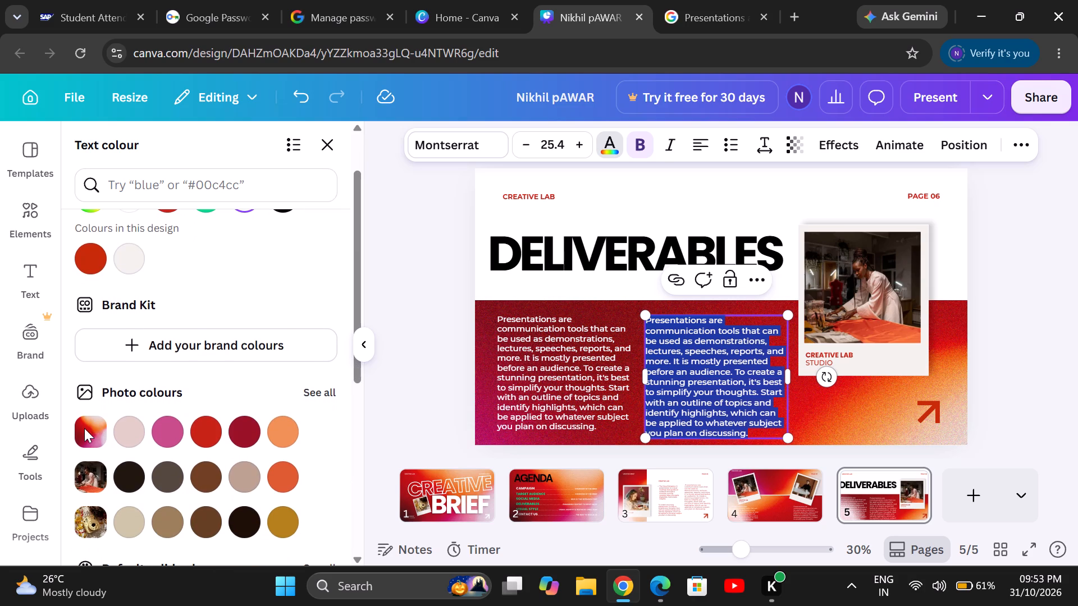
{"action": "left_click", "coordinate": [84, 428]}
Replace the gradient image behind the page 5 body text with the black-and-red gradient photo from Magic recommendations.
{"action": "left_click", "coordinate": [606, 314]}
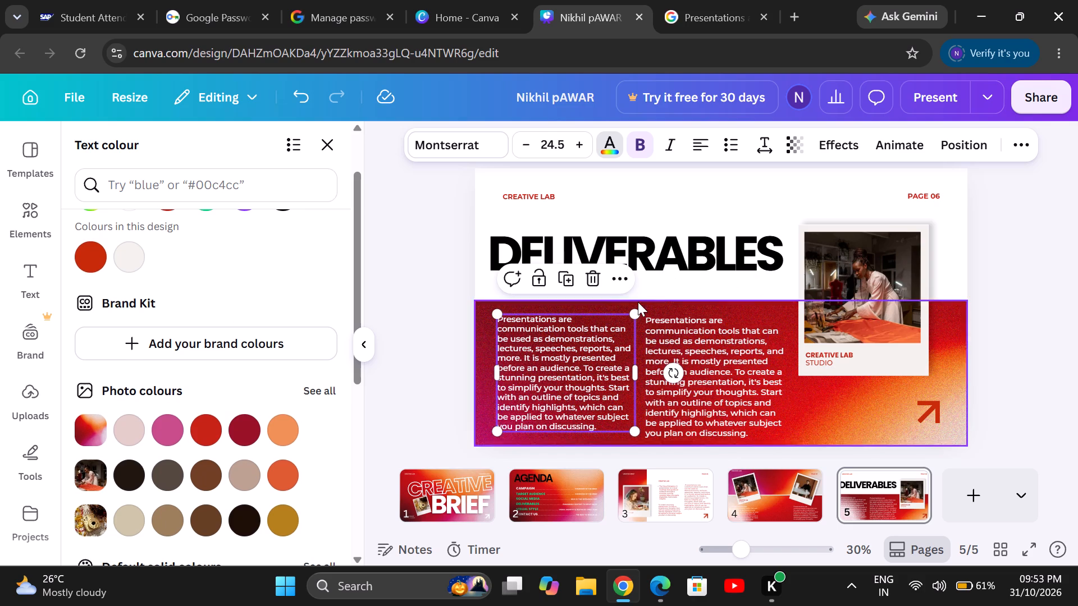
{"action": "left_click", "coordinate": [657, 299]}
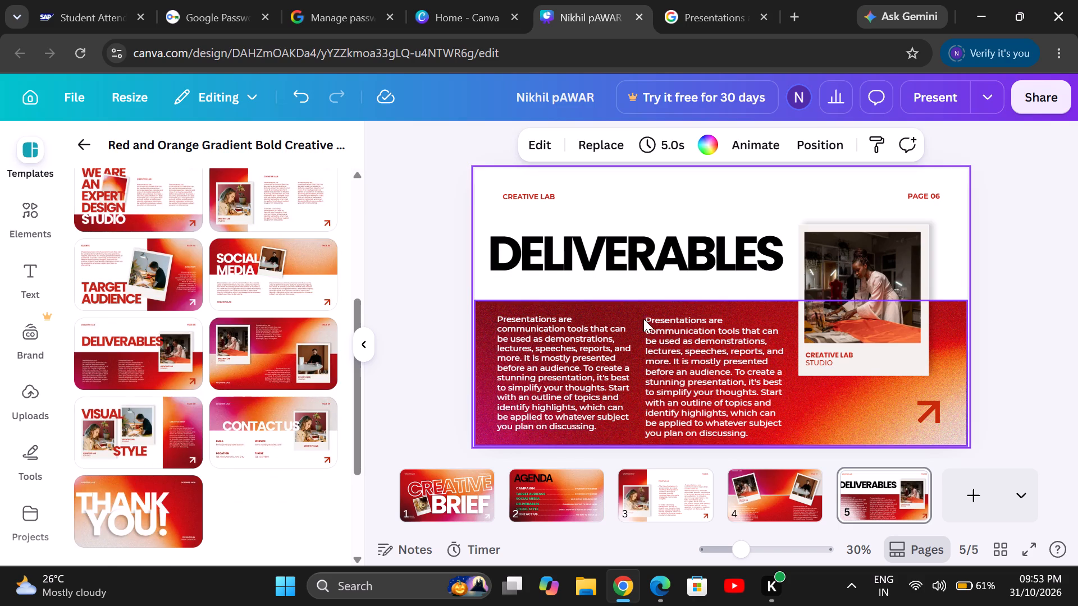
{"action": "double_click", "coordinate": [637, 310]}
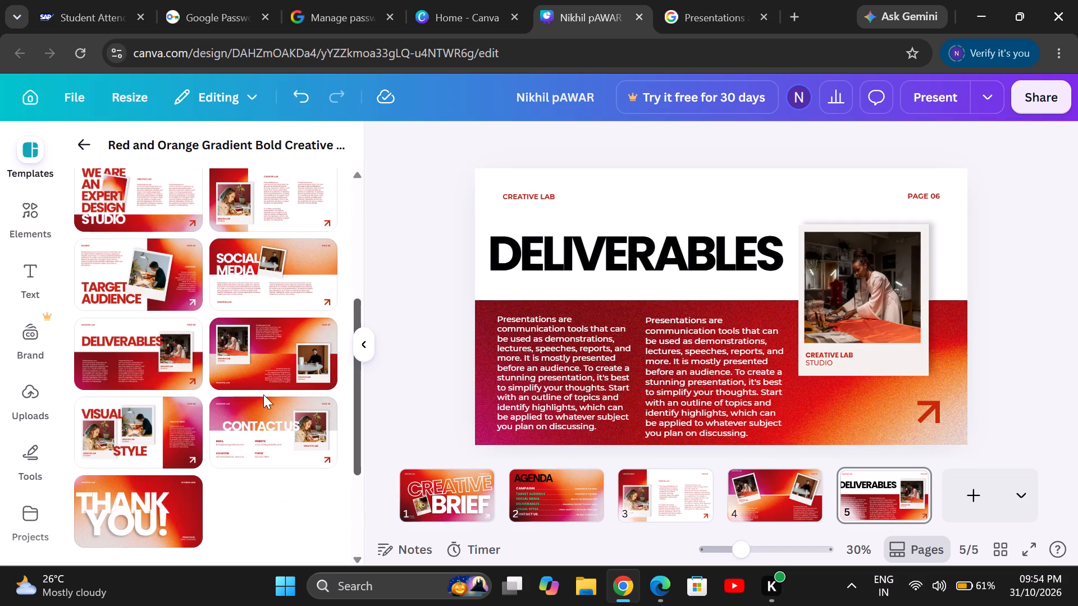
{"action": "left_click", "coordinate": [592, 309]}
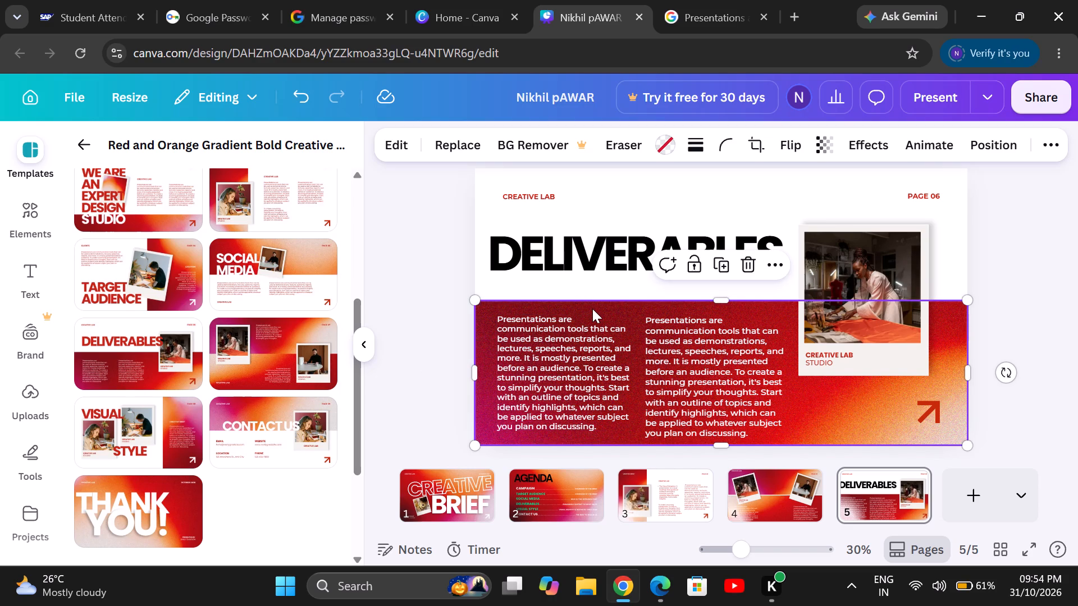
{"action": "left_click", "coordinate": [457, 144]}
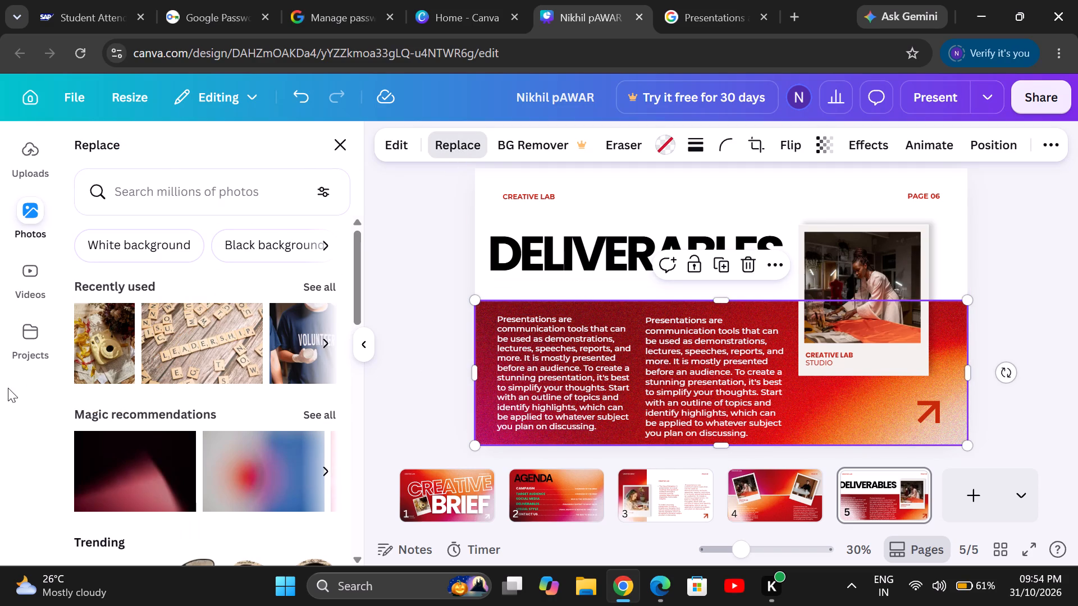
{"action": "scroll", "coordinate": [153, 340], "scroll_direction": "down", "scroll_amount": 3}
{"action": "scroll", "coordinate": [153, 340], "scroll_direction": "right", "scroll_amount": 1}
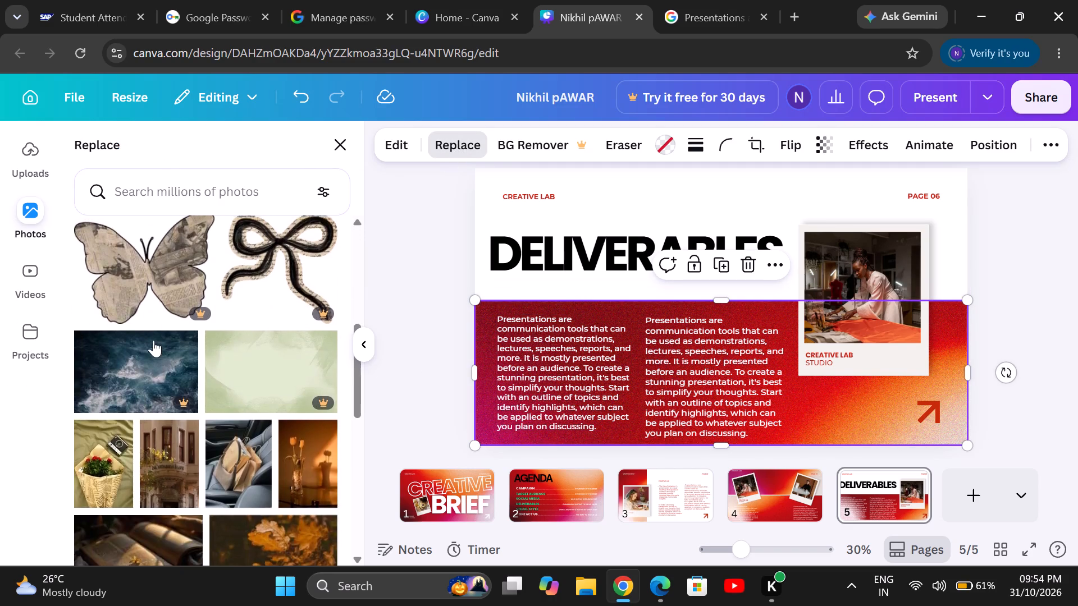
{"action": "scroll", "coordinate": [153, 340], "scroll_direction": "right", "scroll_amount": 1}
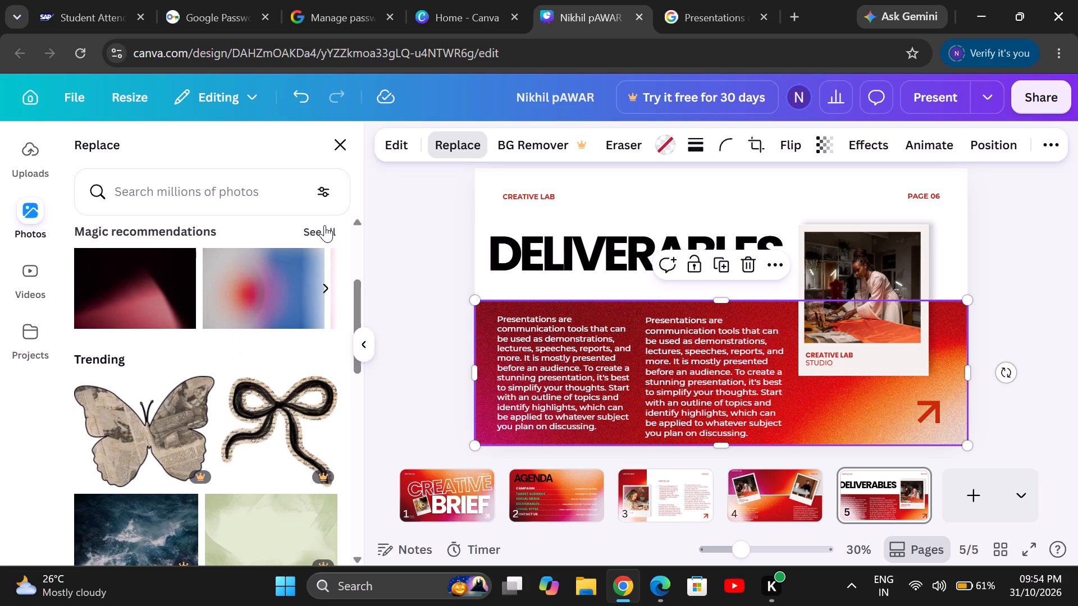
{"action": "left_click", "coordinate": [325, 225]}
{"action": "scroll", "coordinate": [195, 361], "scroll_direction": "down", "scroll_amount": 1}
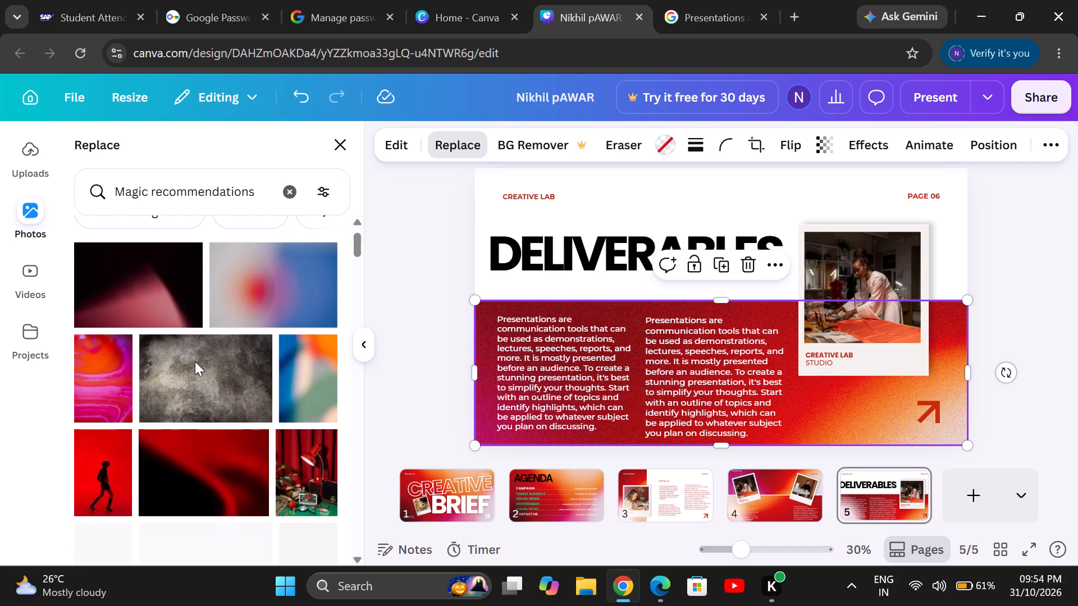
{"action": "scroll", "coordinate": [195, 361], "scroll_direction": "down", "scroll_amount": 1}
{"action": "left_click", "coordinate": [212, 434]}
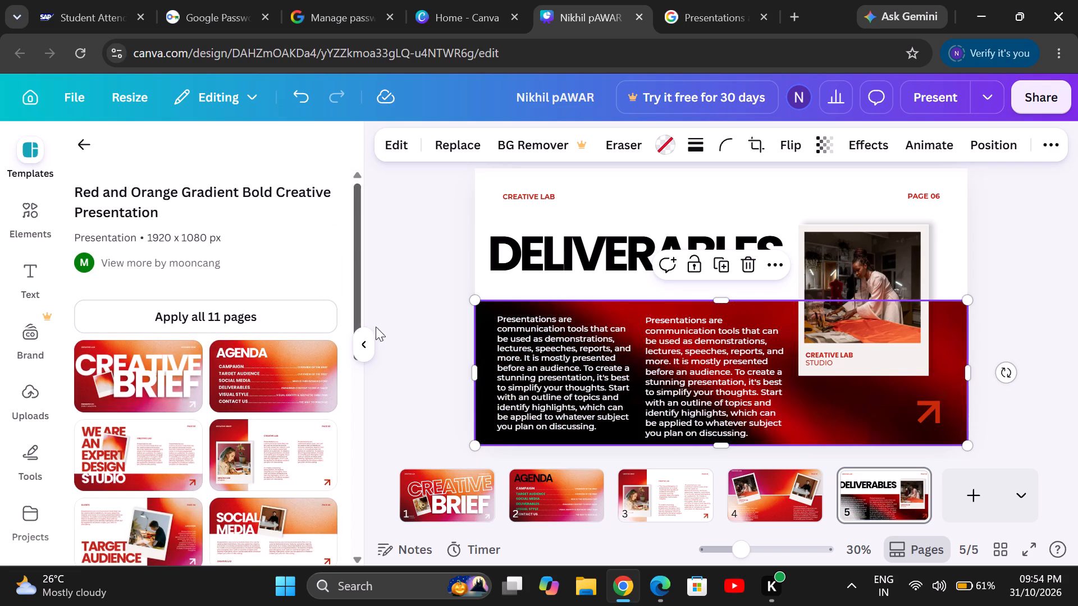
Apply the Rise animation to the black-and-red background photo on page 5.
{"action": "left_click", "coordinate": [454, 357]}
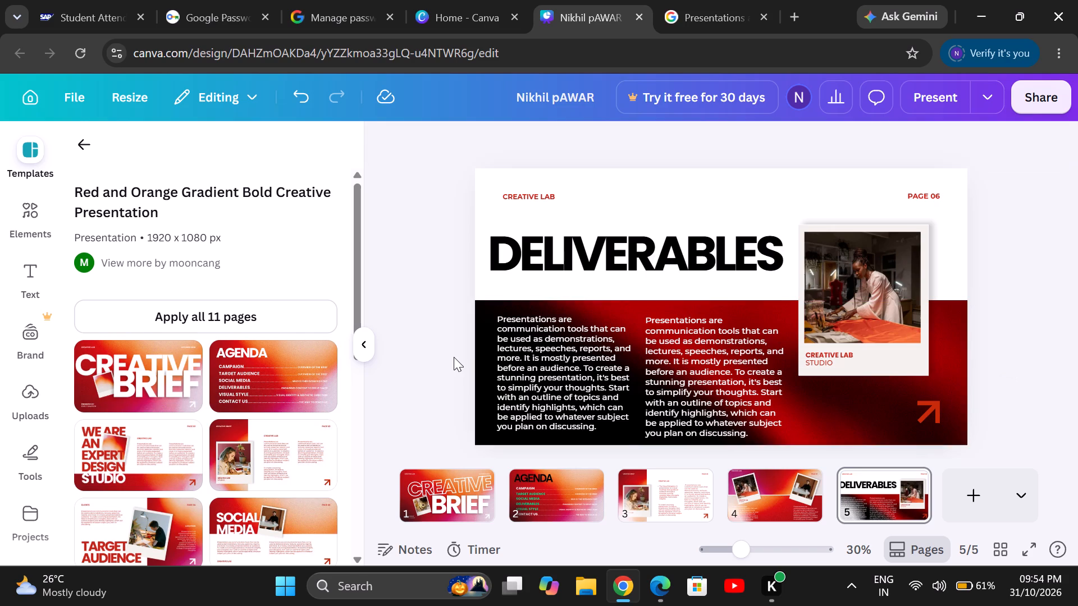
{"action": "left_click", "coordinate": [913, 400]}
{"action": "left_click", "coordinate": [919, 147]}
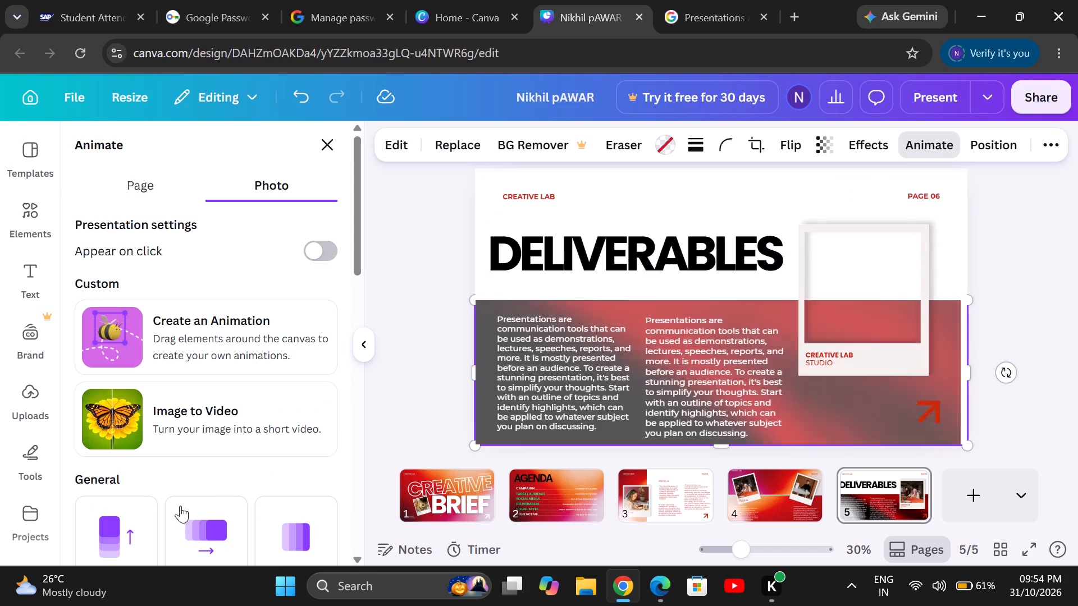
{"action": "left_click", "coordinate": [141, 517]}
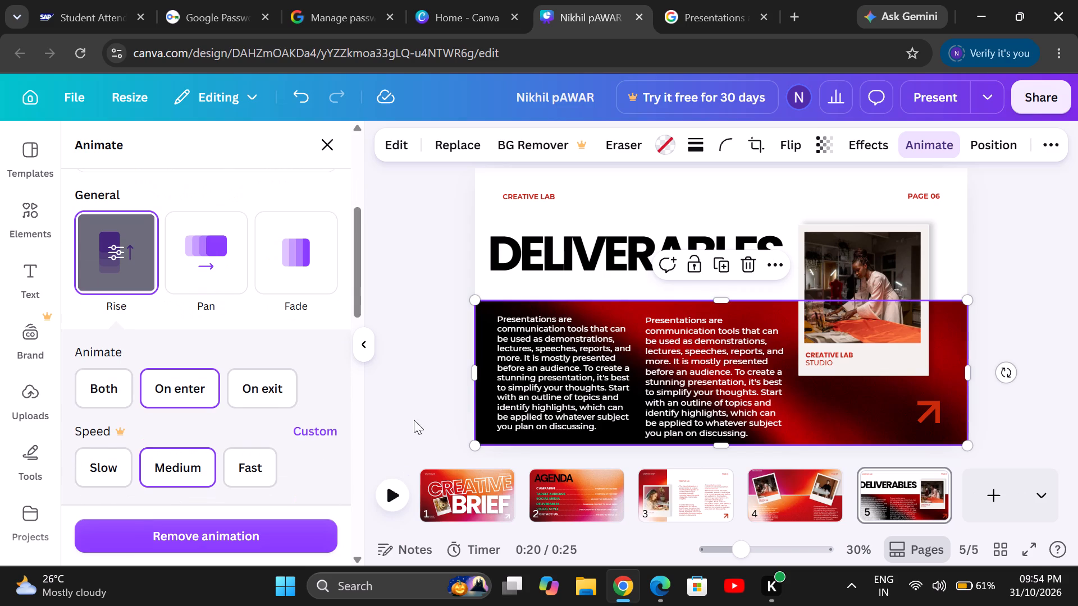
Apply the Burst text animation to the first body paragraph on page 5.
{"action": "left_click", "coordinate": [513, 389]}
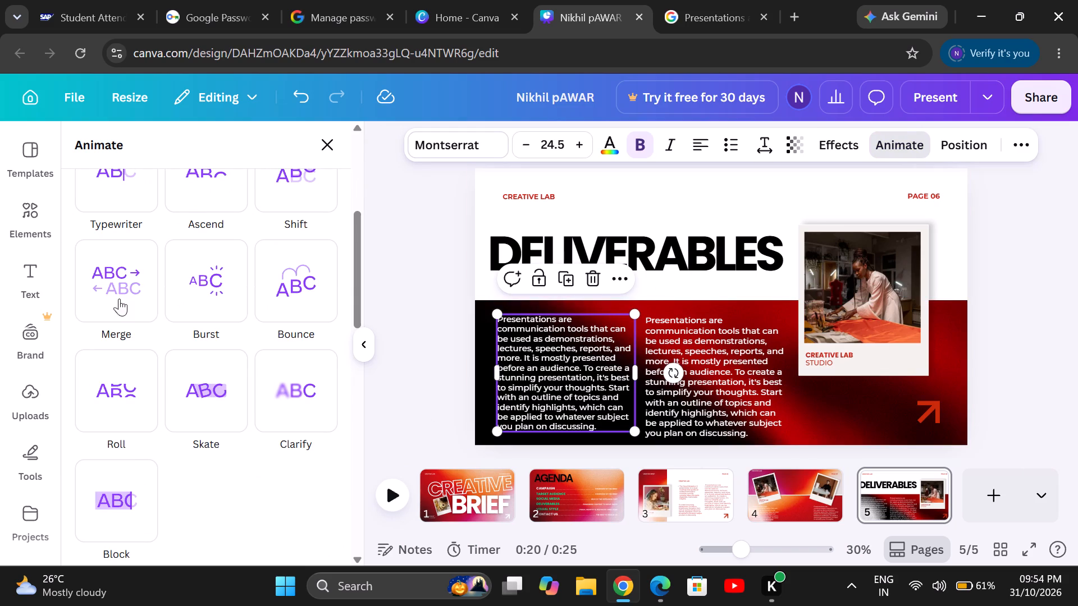
{"action": "left_click", "coordinate": [186, 287]}
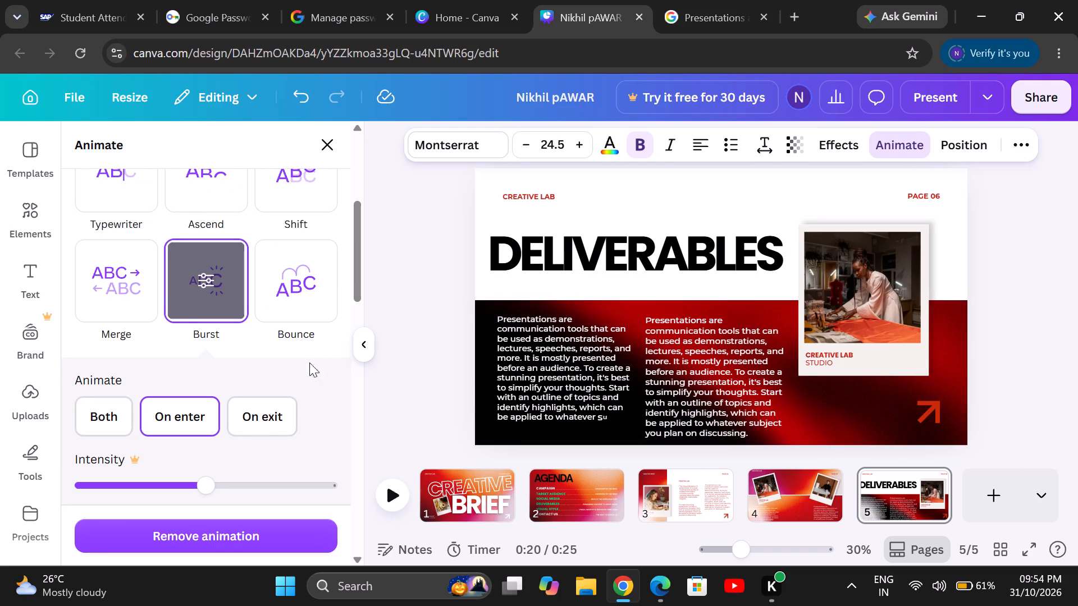
{"action": "scroll", "coordinate": [267, 461], "scroll_direction": "down", "scroll_amount": 1}
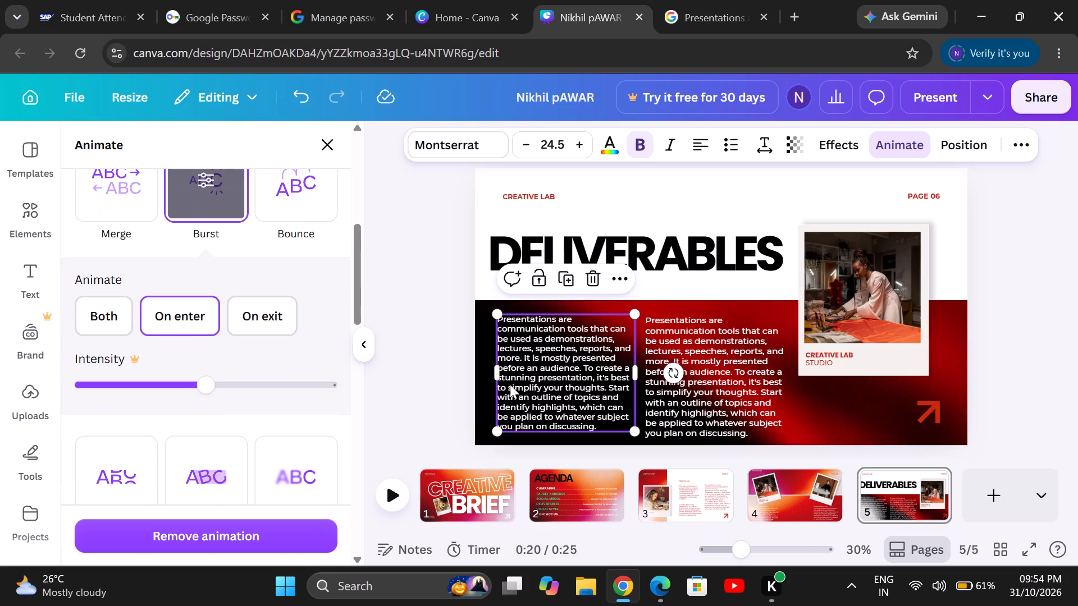
Try the Bounce animation on exit for the second body paragraph, and settle on Burst on enter.
{"action": "left_click", "coordinate": [776, 403]}
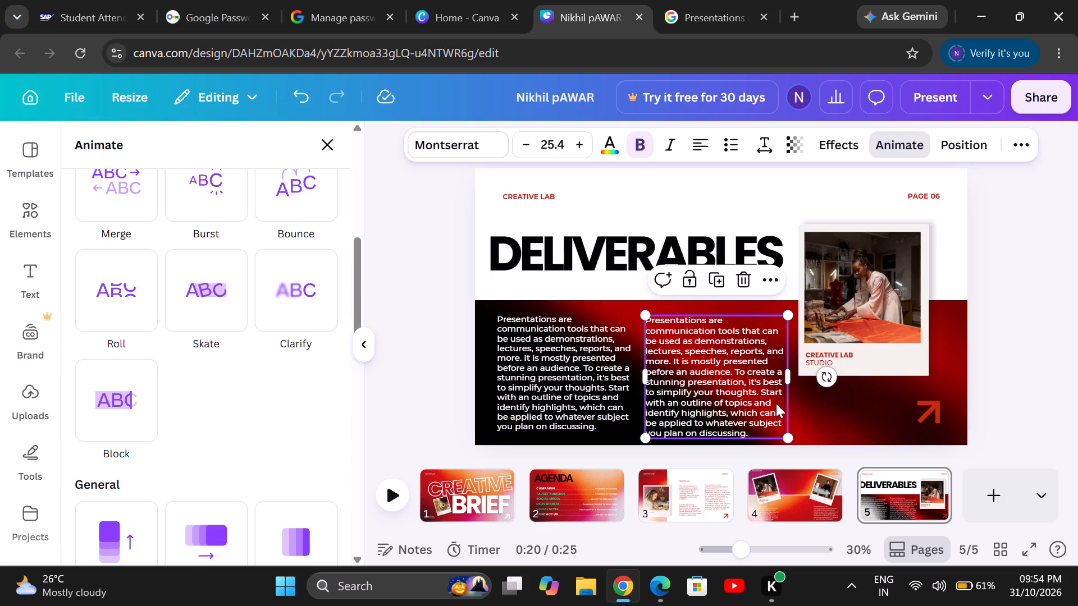
{"action": "left_click", "coordinate": [314, 200]}
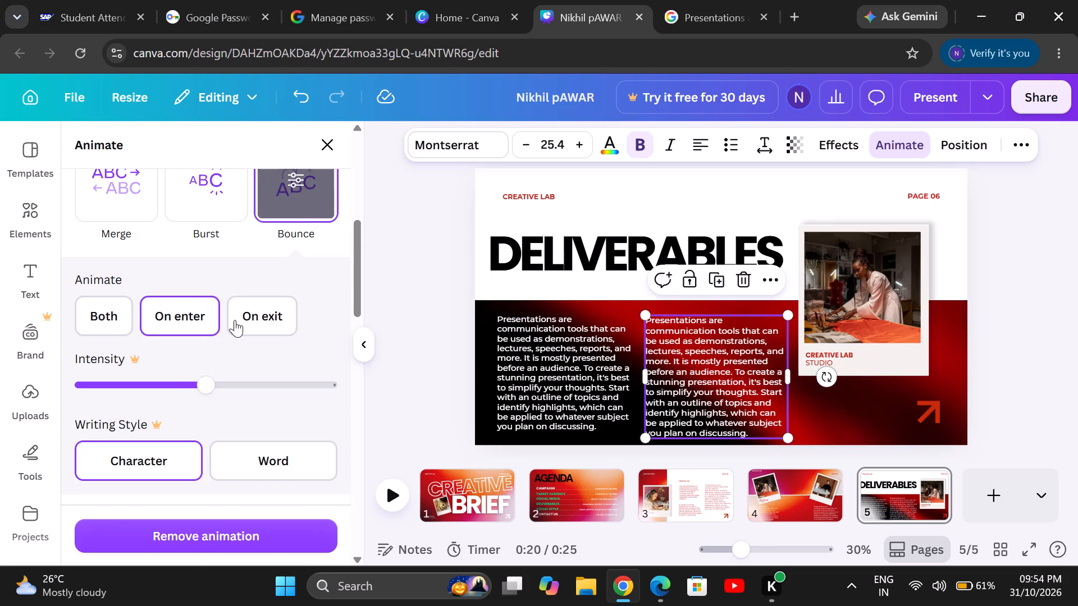
{"action": "left_click", "coordinate": [290, 323]}
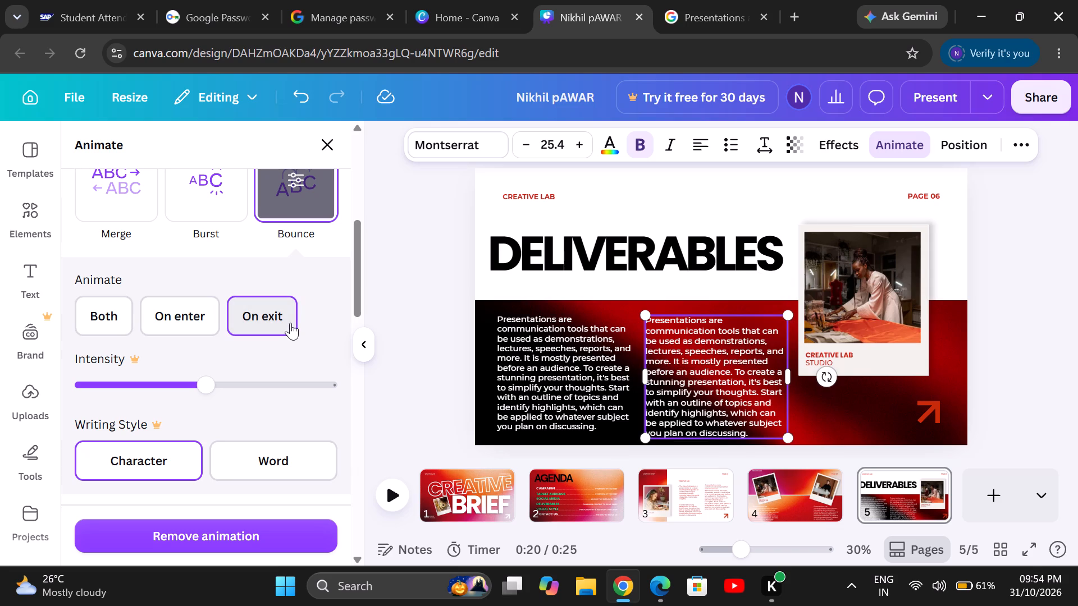
{"action": "left_click", "coordinate": [290, 323]}
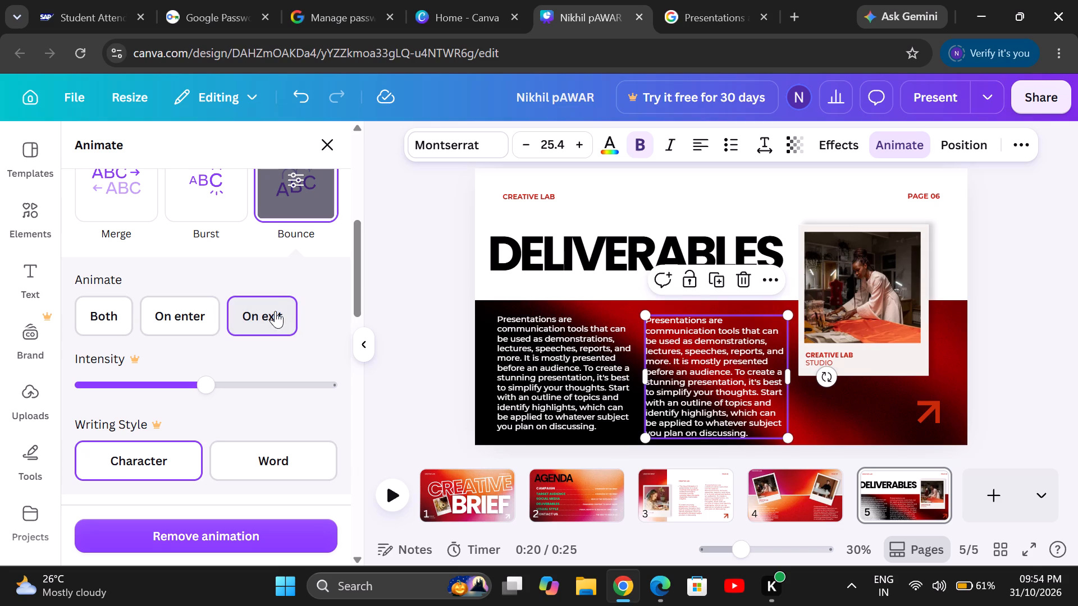
{"action": "scroll", "coordinate": [289, 221], "scroll_direction": "up", "scroll_amount": 1}
{"action": "left_click", "coordinate": [226, 236]}
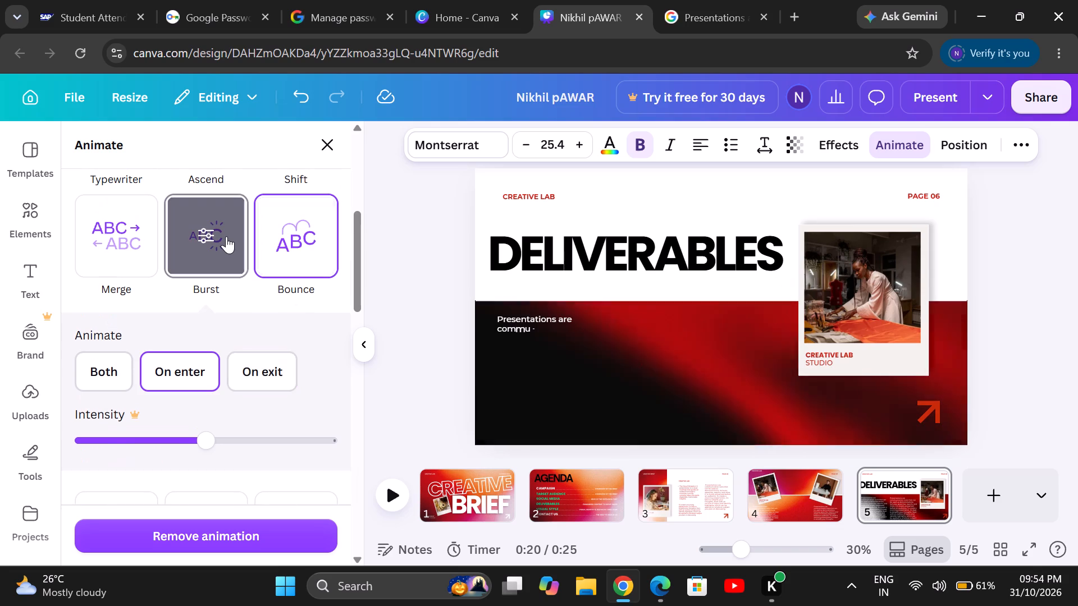
Try Burst on exit for the second body paragraph on page 5, and settle on the Merge animation on enter.
{"action": "left_click", "coordinate": [257, 364]}
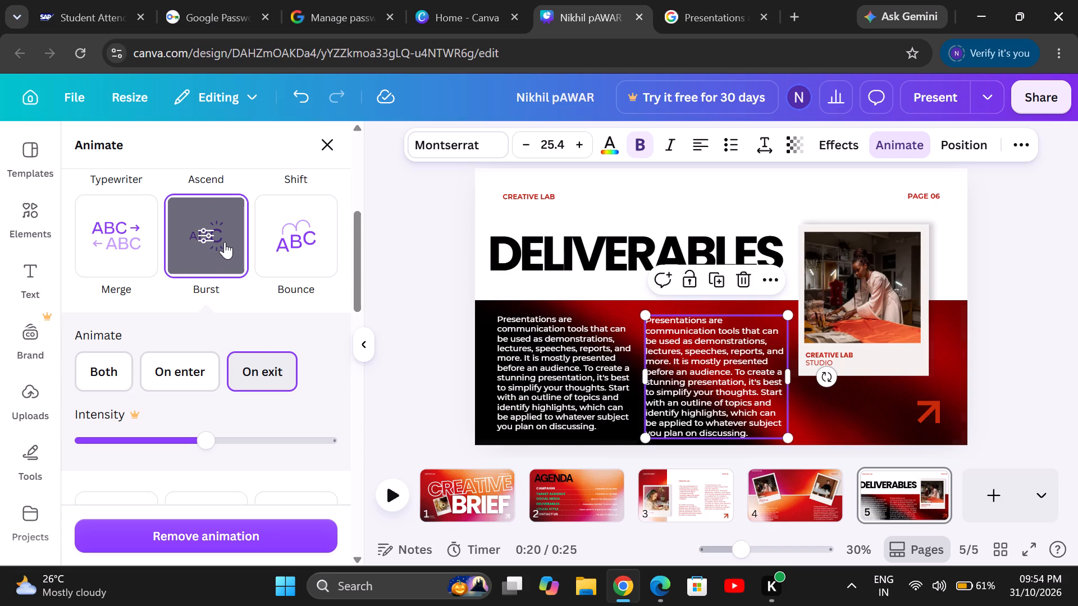
{"action": "scroll", "coordinate": [225, 242], "scroll_direction": "up", "scroll_amount": 1}
{"action": "scroll", "coordinate": [225, 242], "scroll_direction": "left", "scroll_amount": 1}
{"action": "left_click", "coordinate": [119, 278]}
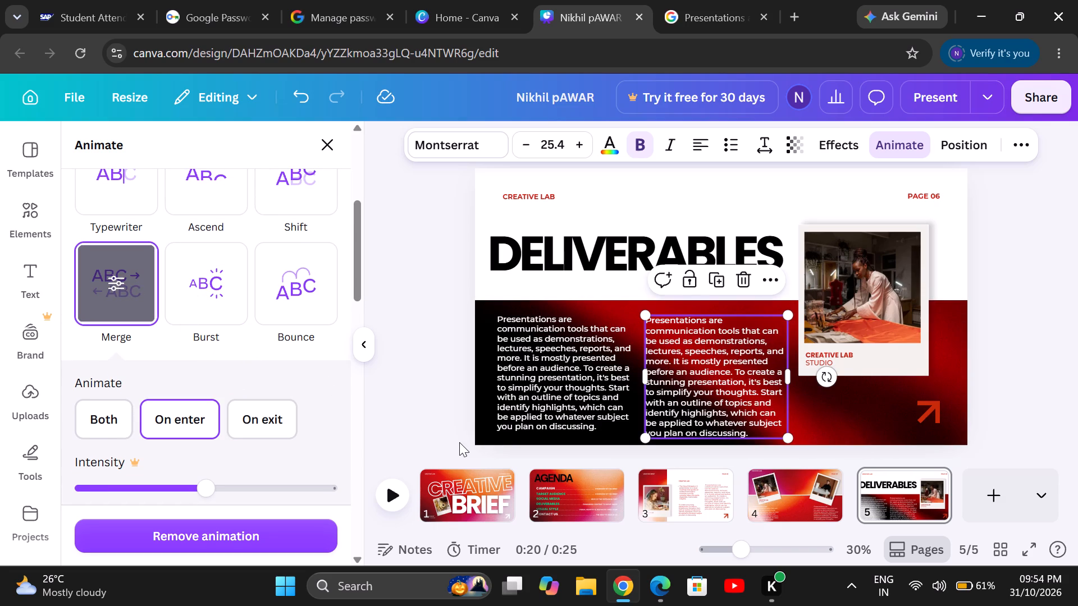
{"action": "left_click", "coordinate": [492, 407]}
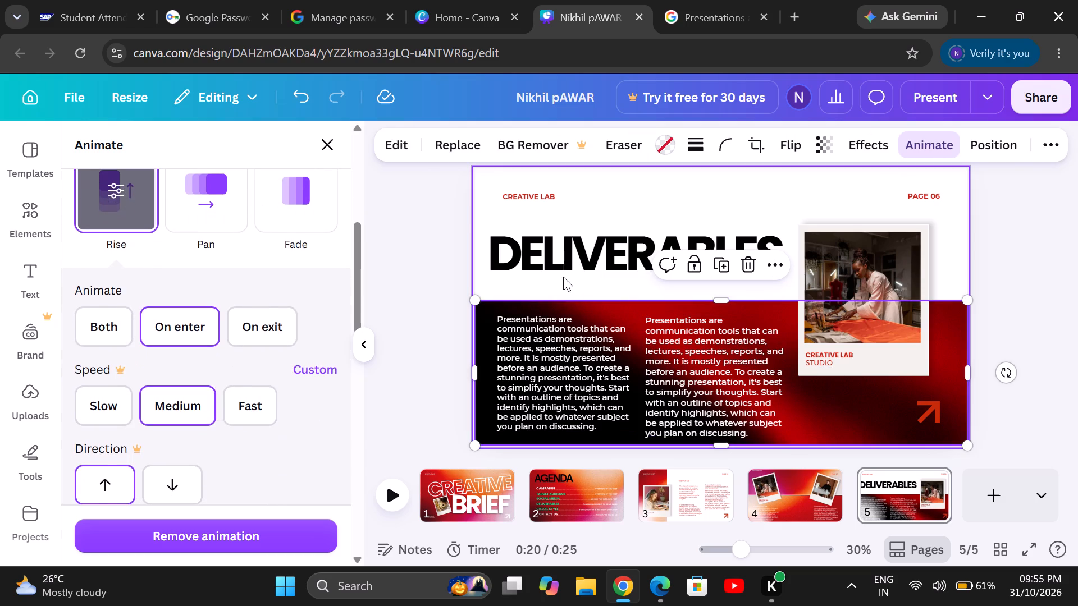
Apply the Shift text animation on enter to the DELIVERABLES title on page 5.
{"action": "left_click", "coordinate": [563, 277]}
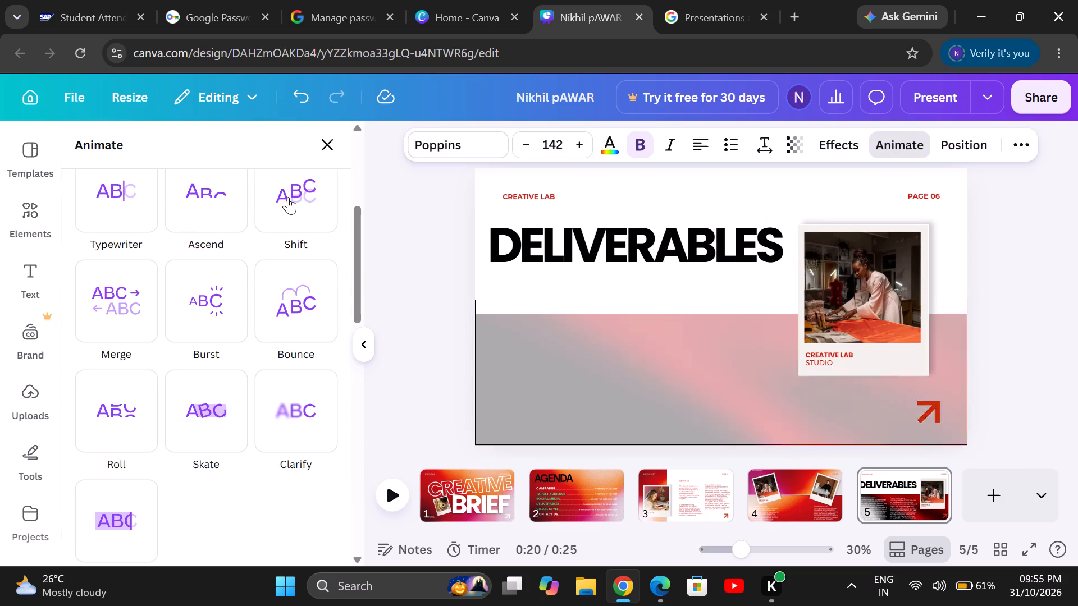
{"action": "left_click", "coordinate": [288, 197]}
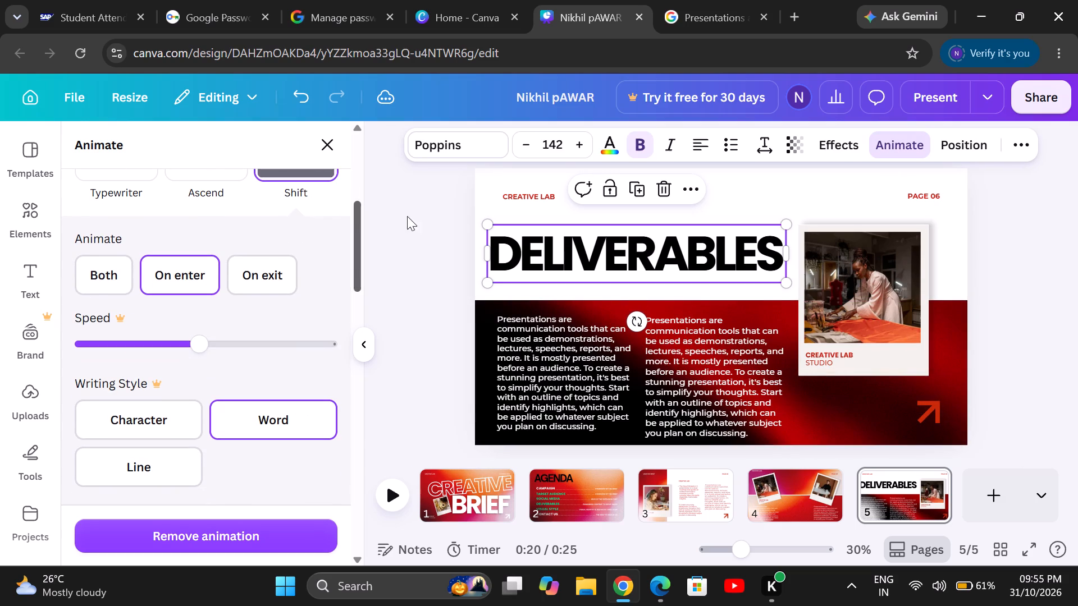
{"action": "left_click", "coordinate": [330, 212]}
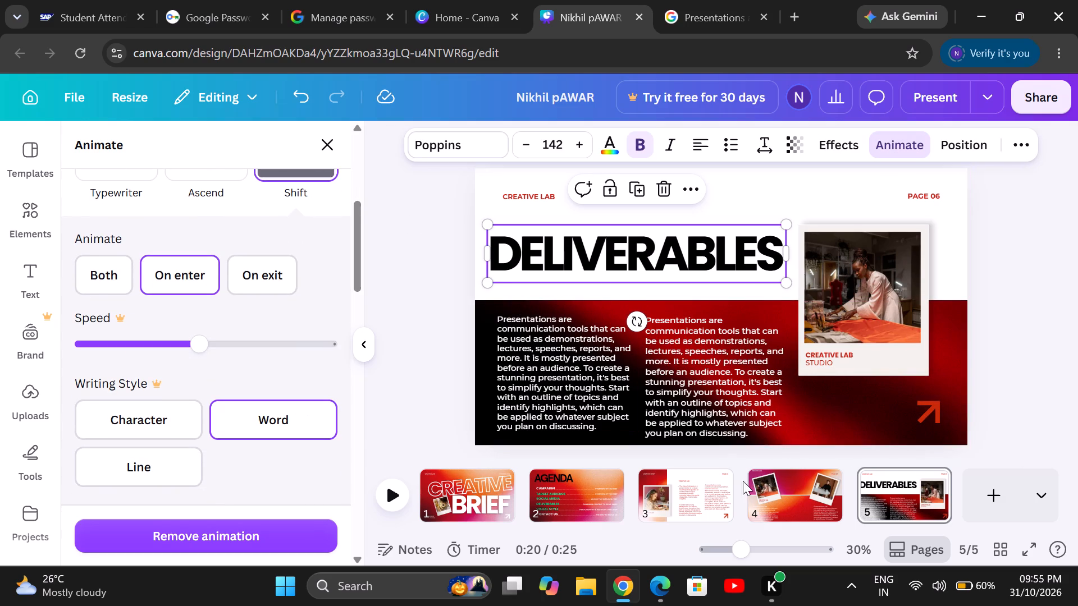
Present the deck full screen, review the page animations from Agenda through Deliverables, and return to the editor.
{"action": "left_click", "coordinate": [889, 483]}
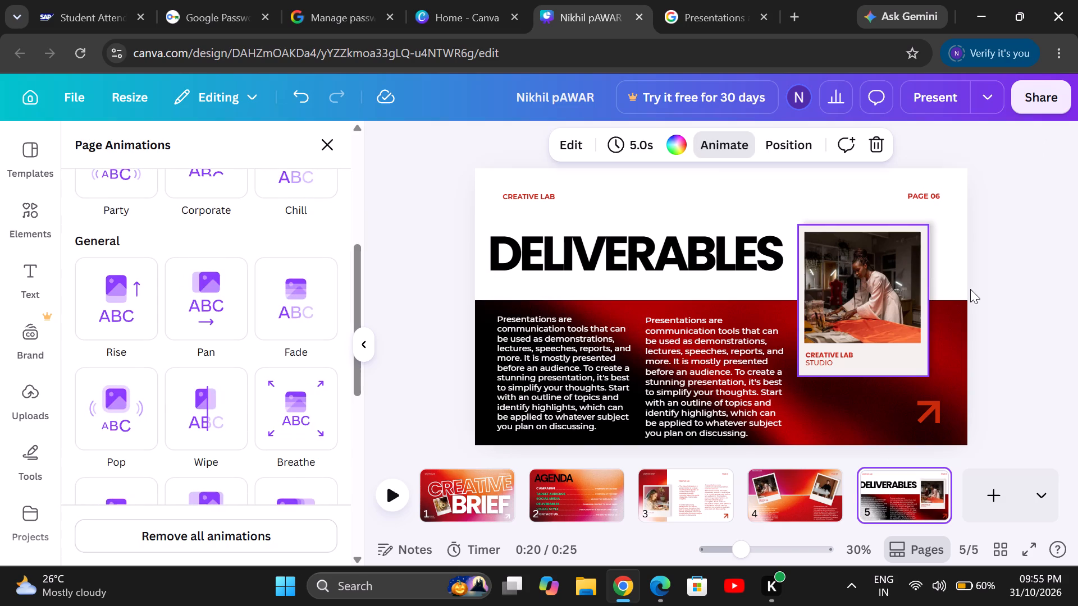
{"action": "left_click", "coordinate": [1027, 546]}
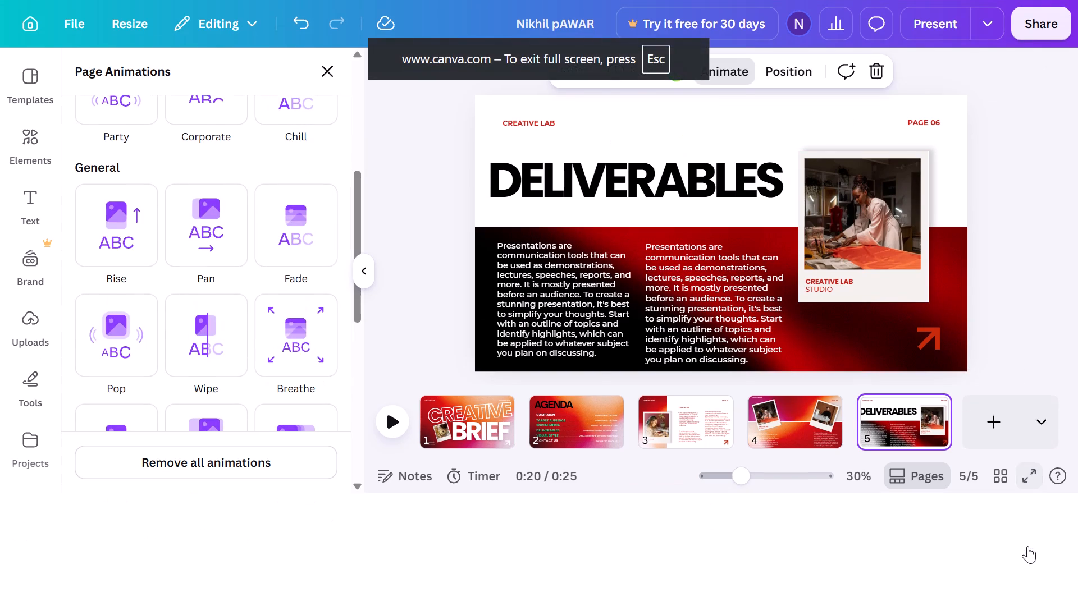
{"action": "key", "text": "Left"}
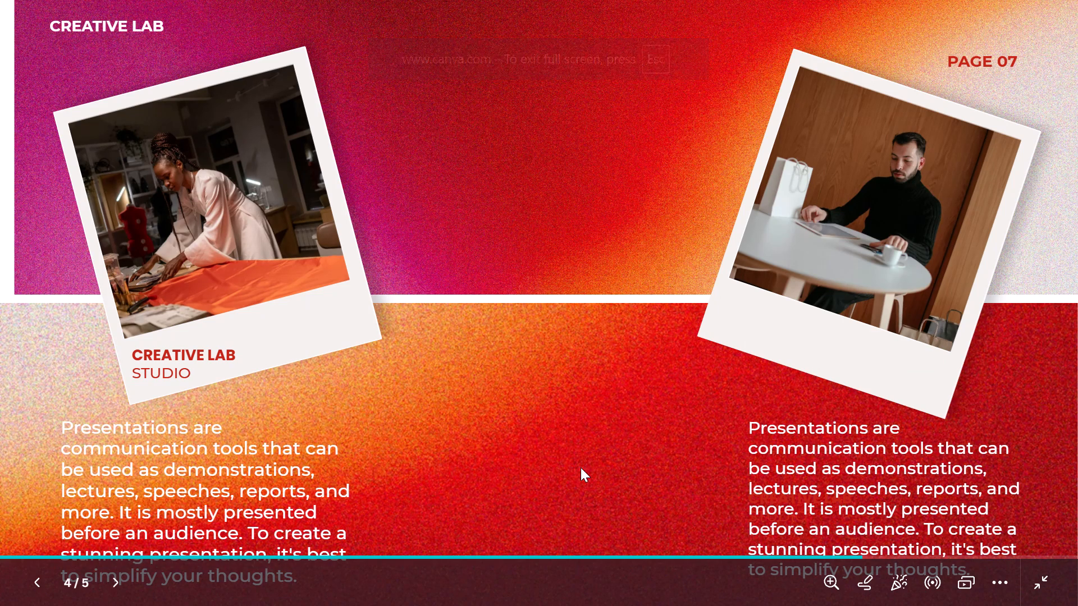
{"action": "scroll", "coordinate": [581, 467], "scroll_direction": "down", "scroll_amount": 1}
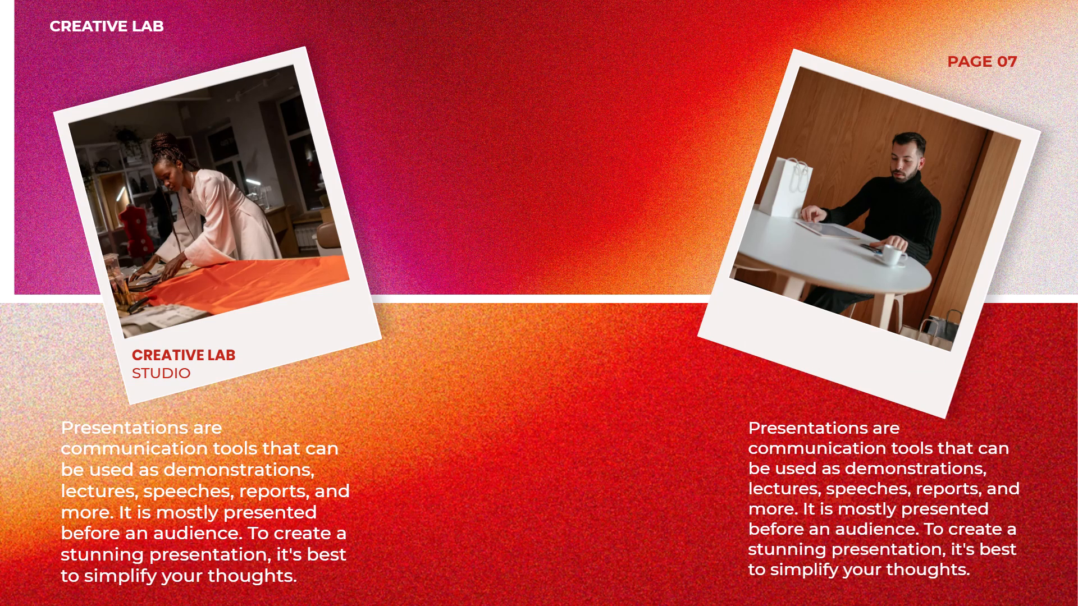
{"action": "left_click", "coordinate": [581, 467]}
{"action": "key", "text": "space"}
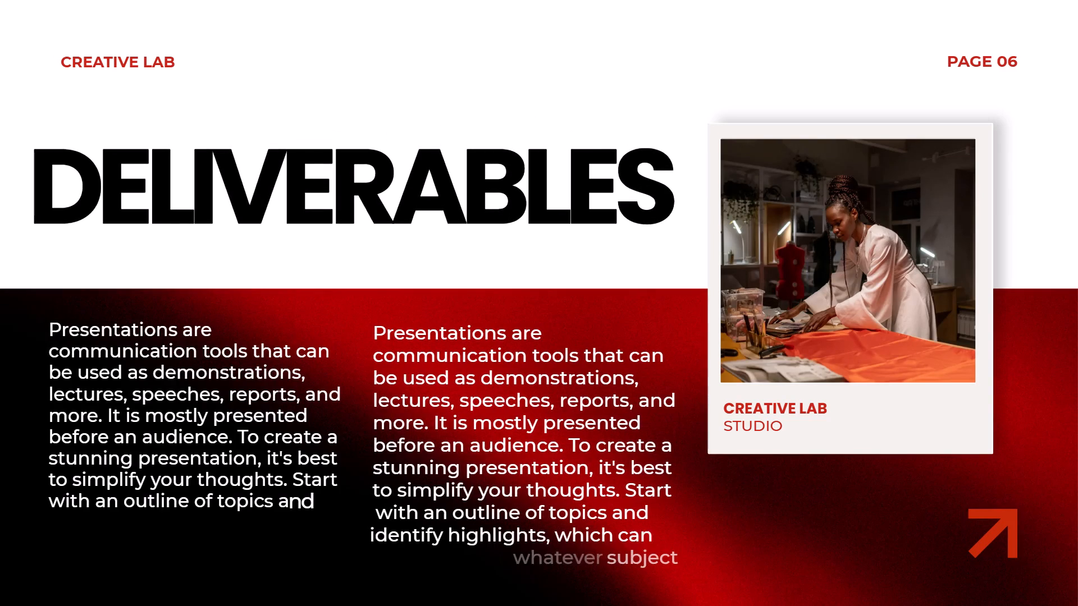
{"action": "key", "text": "space"}
{"action": "key", "text": "space"}
{"action": "key", "text": "space"}
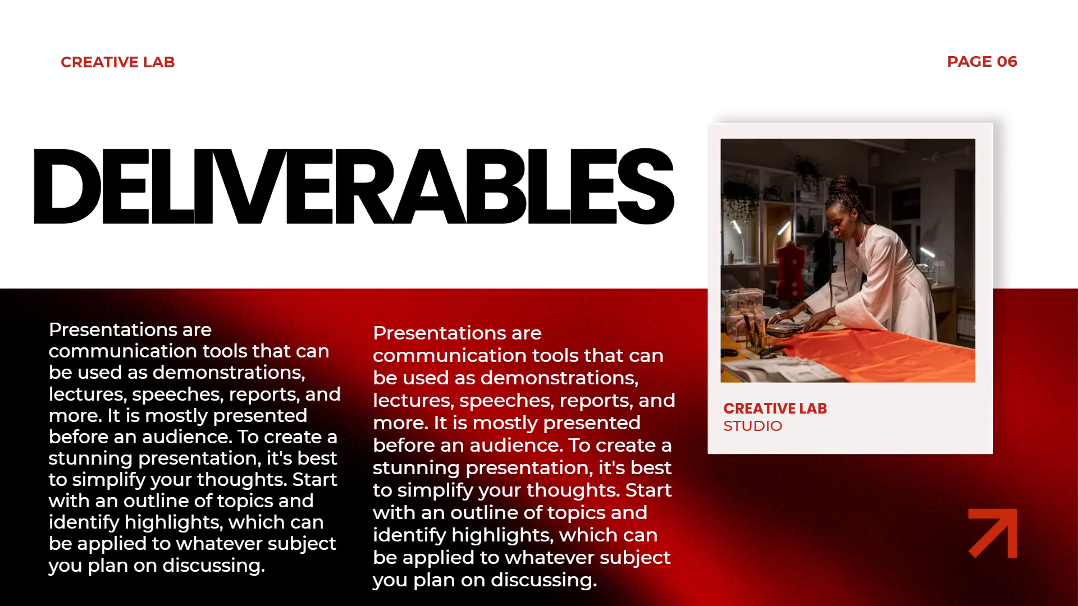
{"action": "key", "text": "Left"}
{"action": "key", "text": "Left"}
{"action": "key", "text": "Left"}
{"action": "key", "text": "Left"}
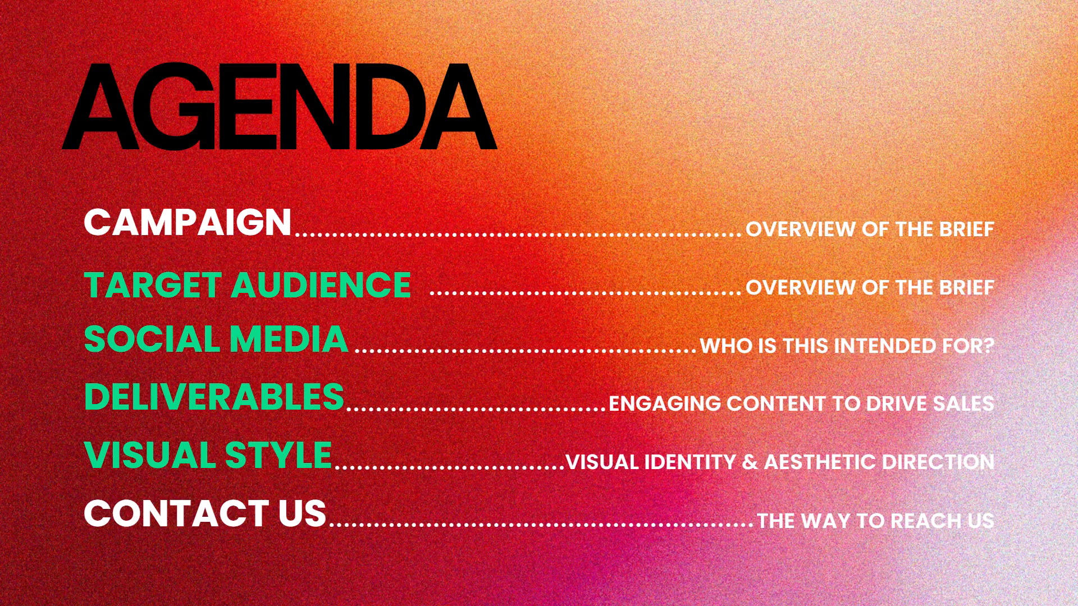
{"action": "key", "text": "Left"}
{"action": "key", "text": "space"}
{"action": "key", "text": "space"}
{"action": "key", "text": "space"}
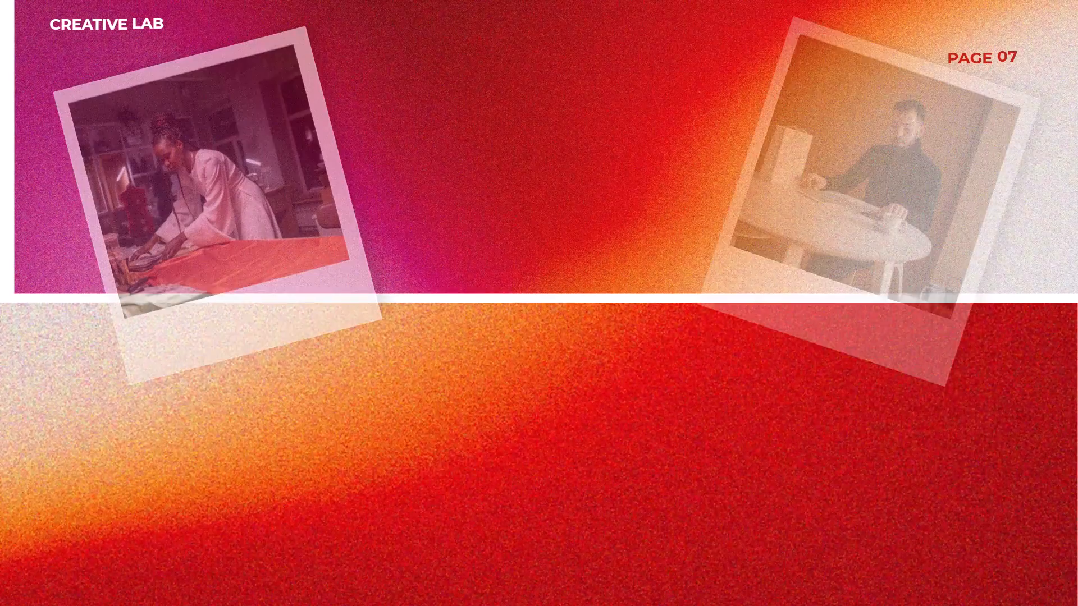
{"action": "key", "text": "space"}
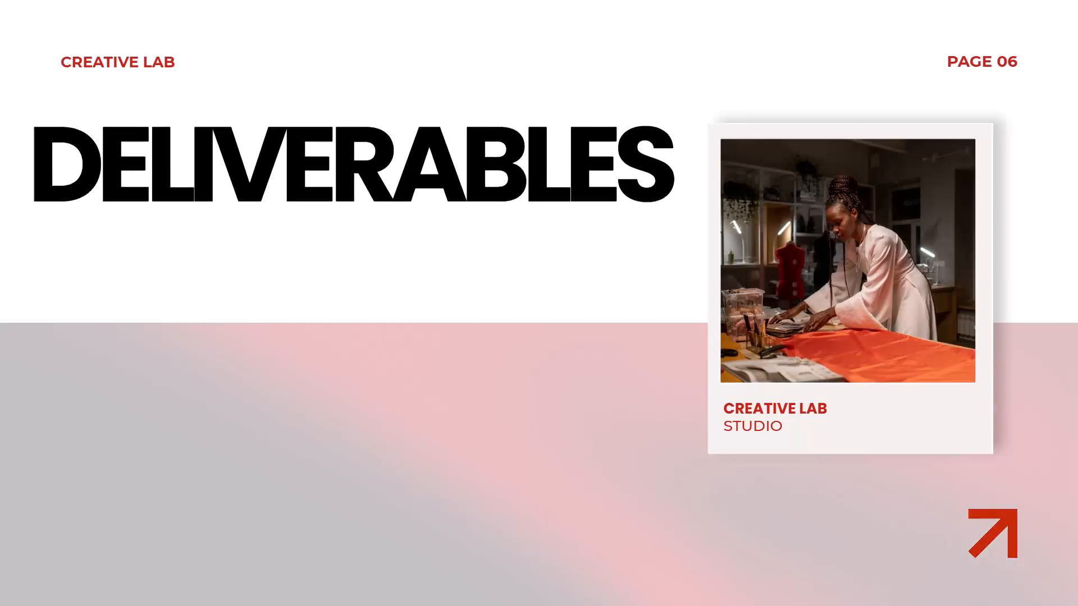
{"action": "key", "text": "space"}
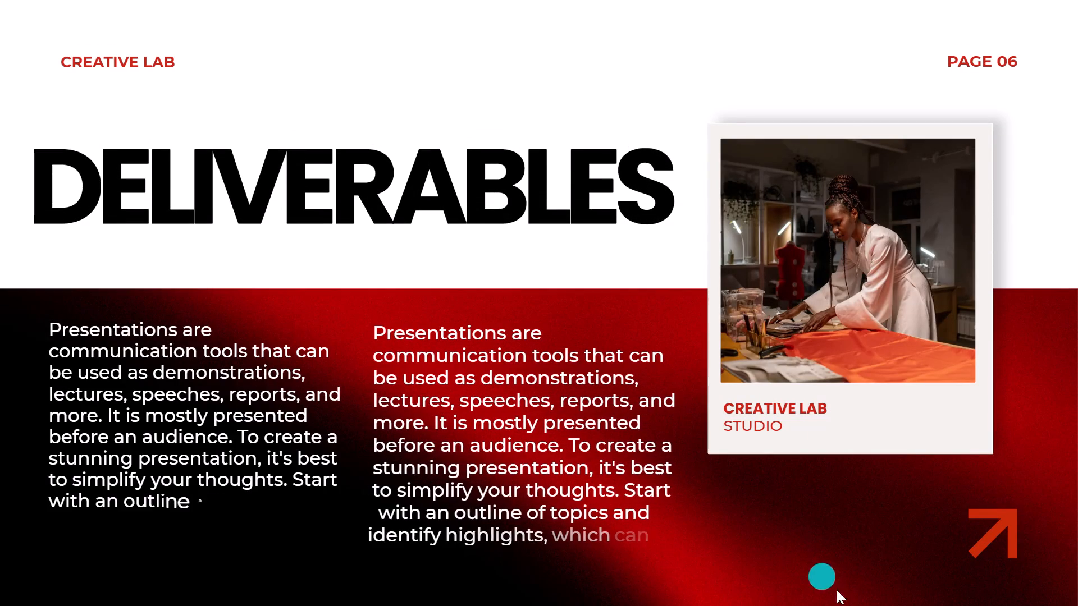
{"action": "left_click", "coordinate": [1048, 581]}
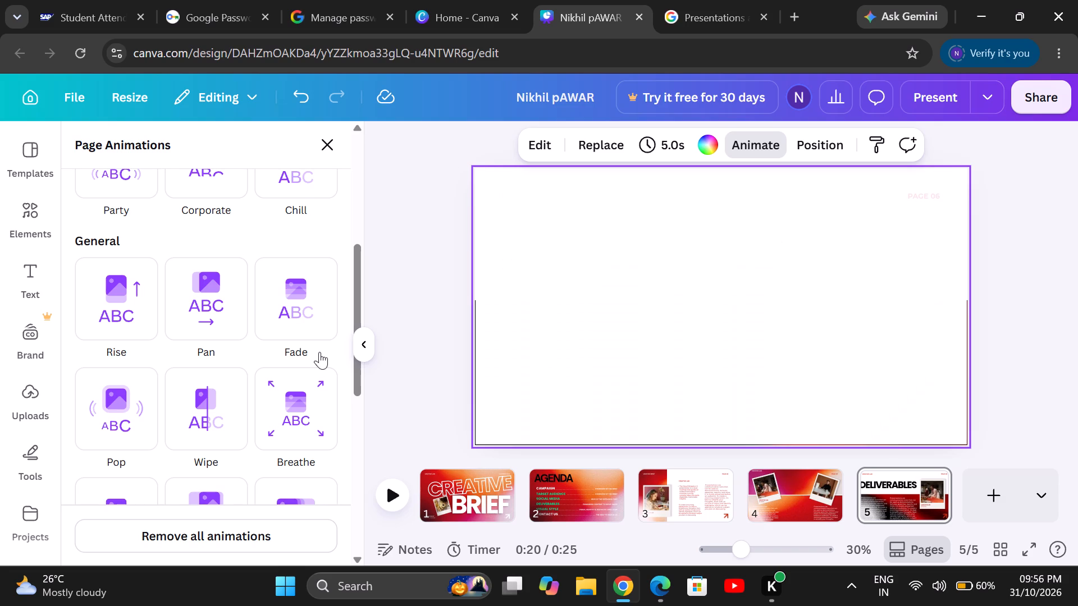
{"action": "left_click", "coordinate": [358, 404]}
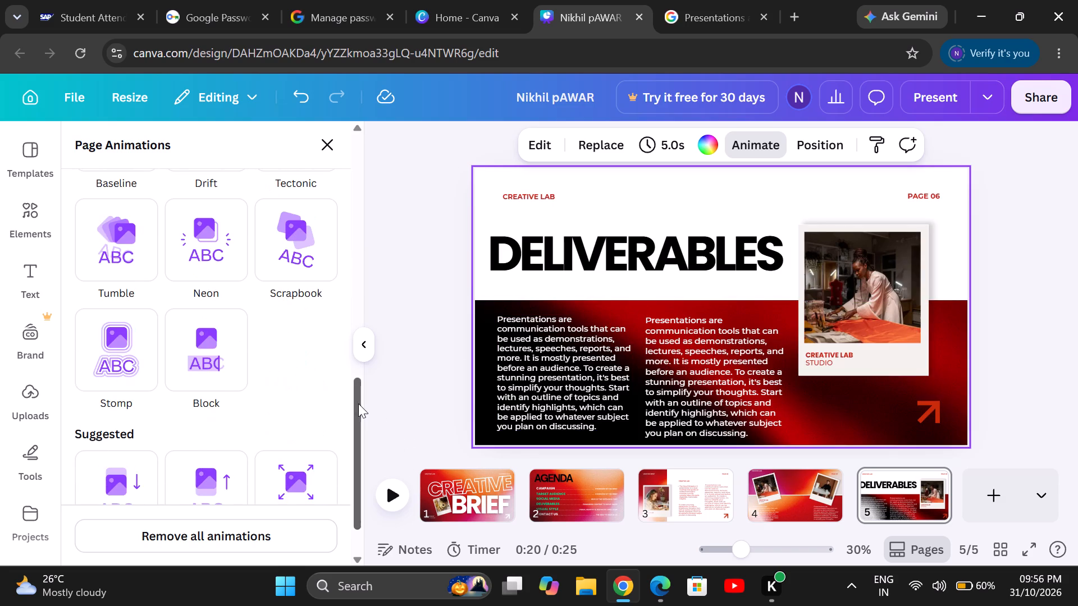
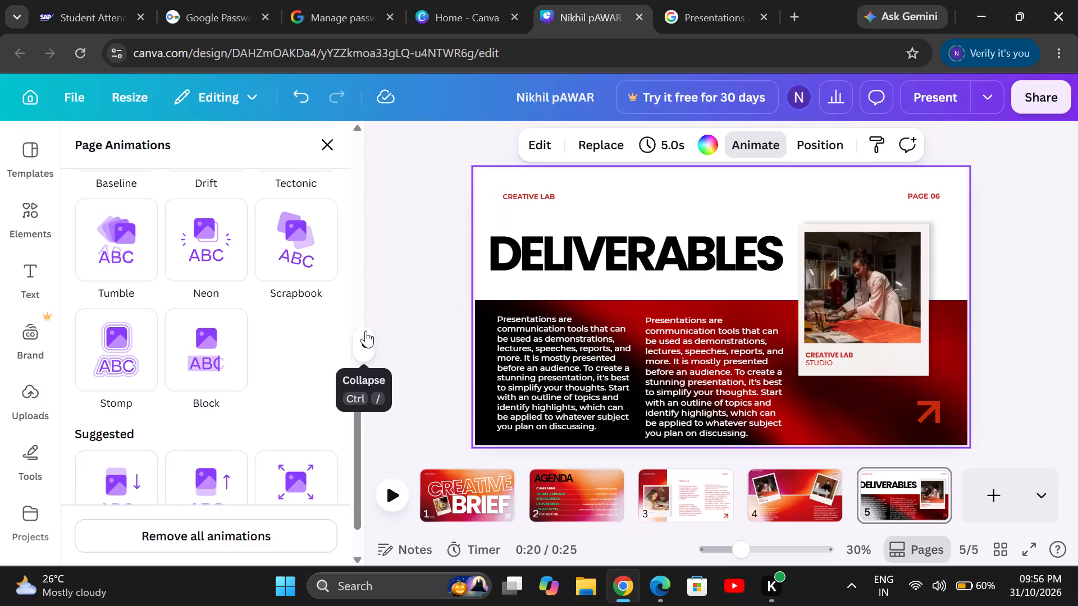
Add a new page 6 and apply the Visual Style layout from the Red and Orange Gradient template.
{"action": "left_click", "coordinate": [366, 330]}
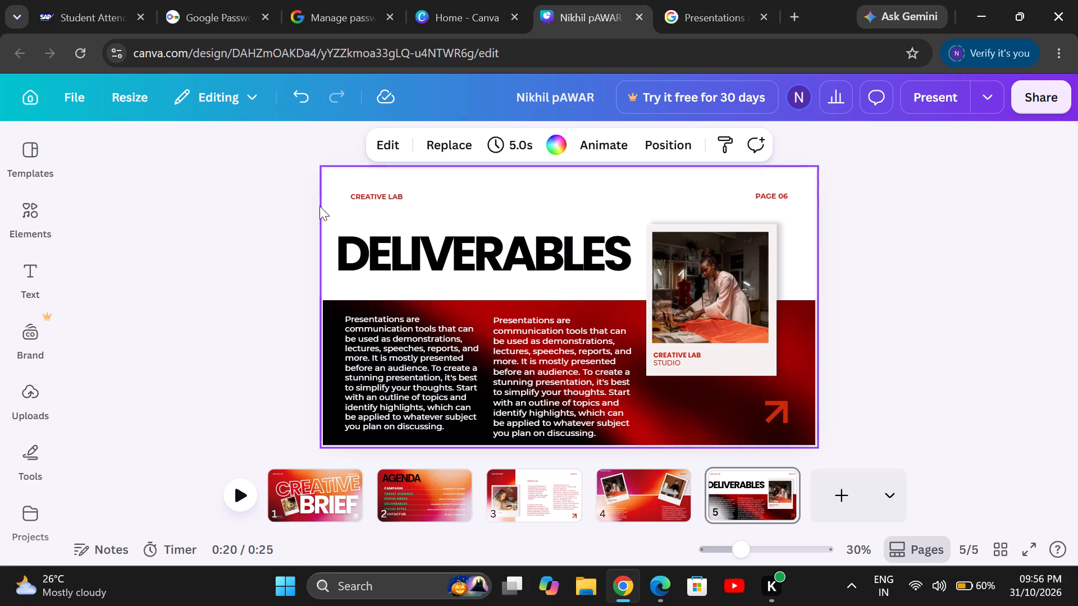
{"action": "left_click", "coordinate": [33, 169]}
{"action": "scroll", "coordinate": [141, 405], "scroll_direction": "down", "scroll_amount": 2}
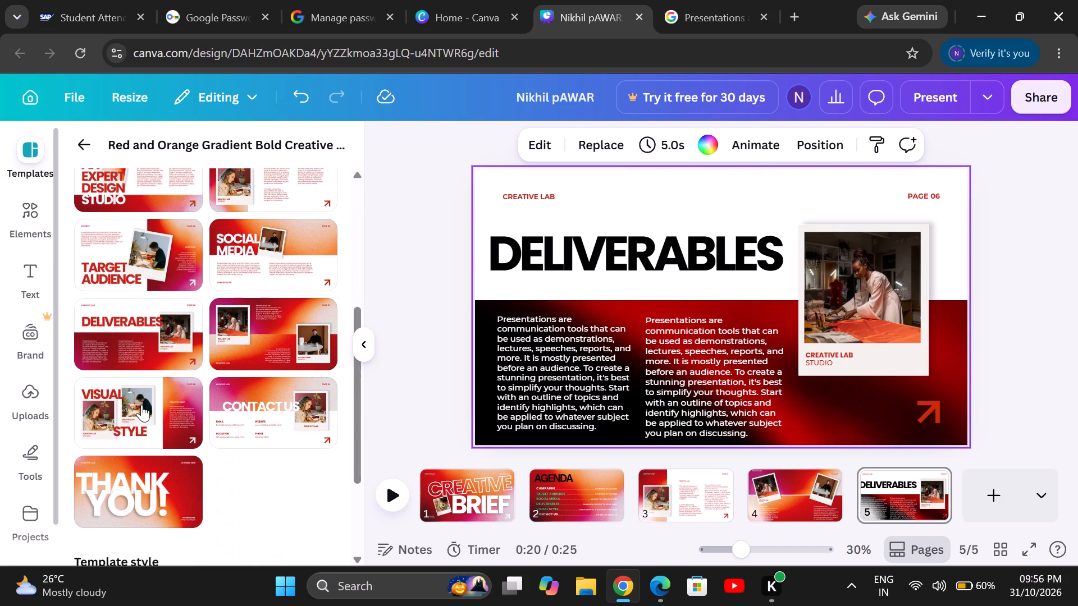
{"action": "scroll", "coordinate": [141, 405], "scroll_direction": "down", "scroll_amount": 3}
{"action": "left_click", "coordinate": [1000, 504]}
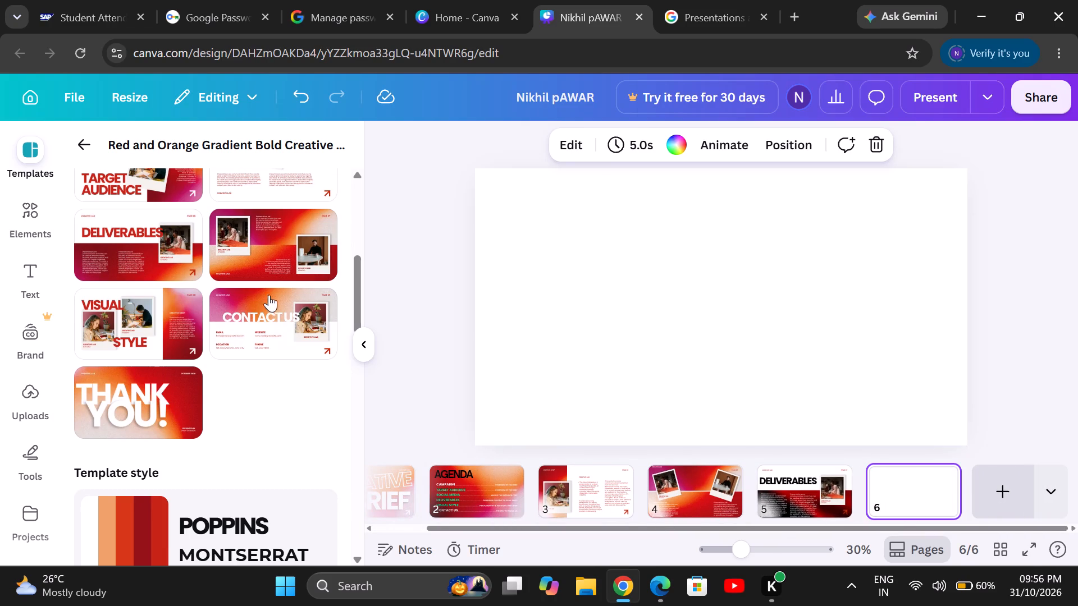
{"action": "left_click", "coordinate": [171, 329]}
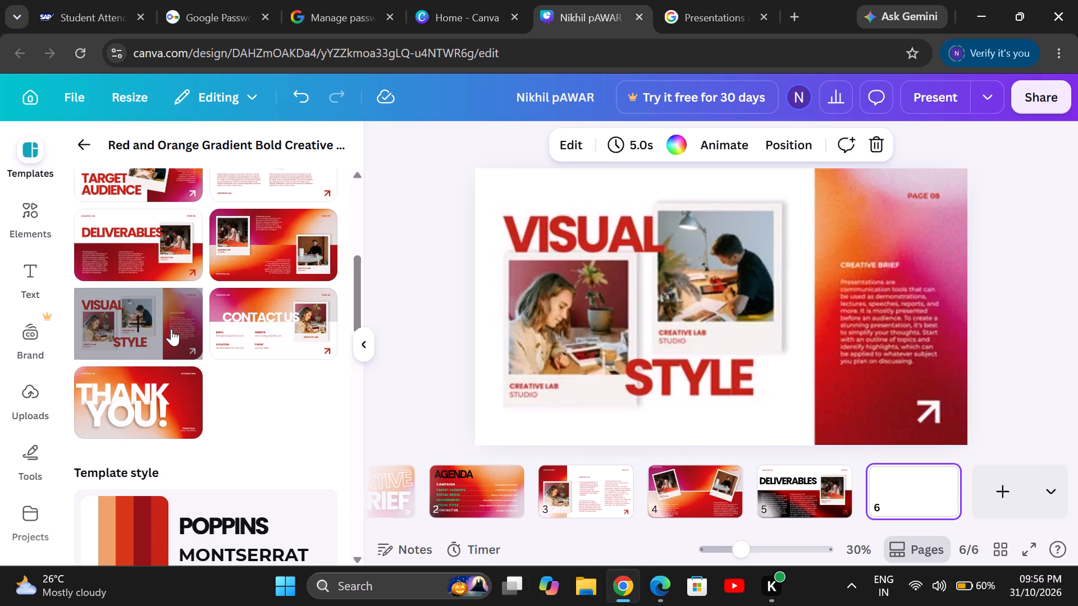
{"action": "left_click", "coordinate": [674, 374]}
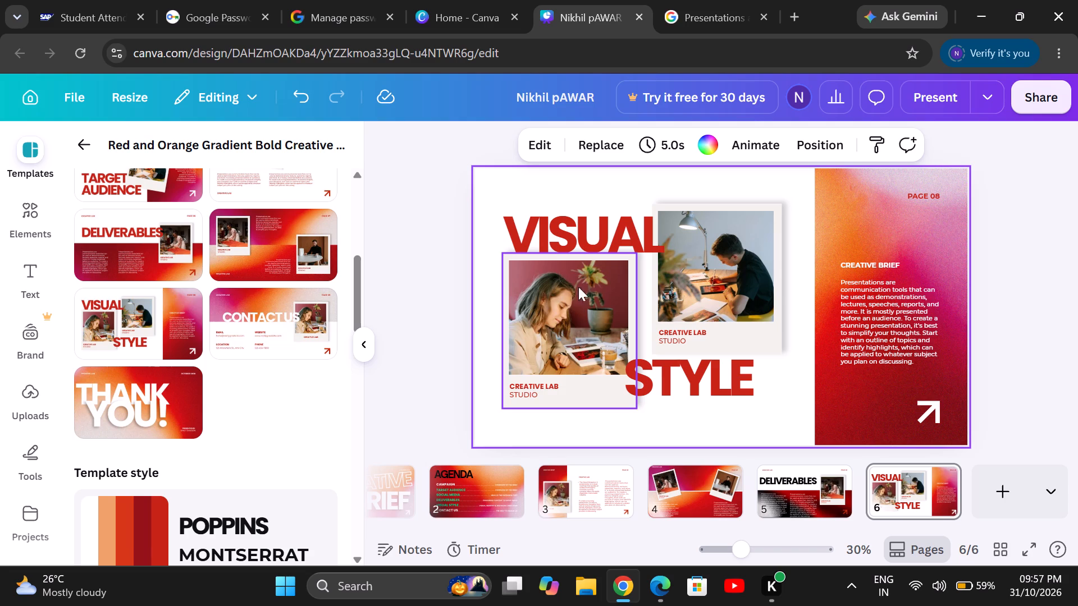
Move the photo card of the woman slightly down, away from the VISUAL title.
{"action": "left_click_drag", "start_coordinate": [551, 297], "coordinate": [547, 311]}
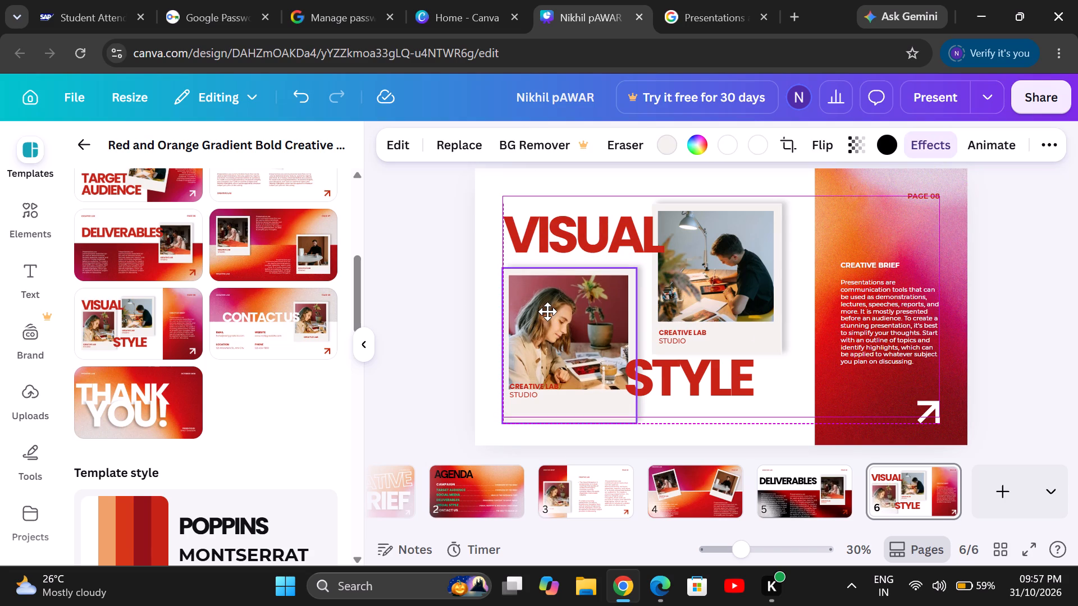
{"action": "left_click_drag", "start_coordinate": [547, 311], "coordinate": [549, 303]}
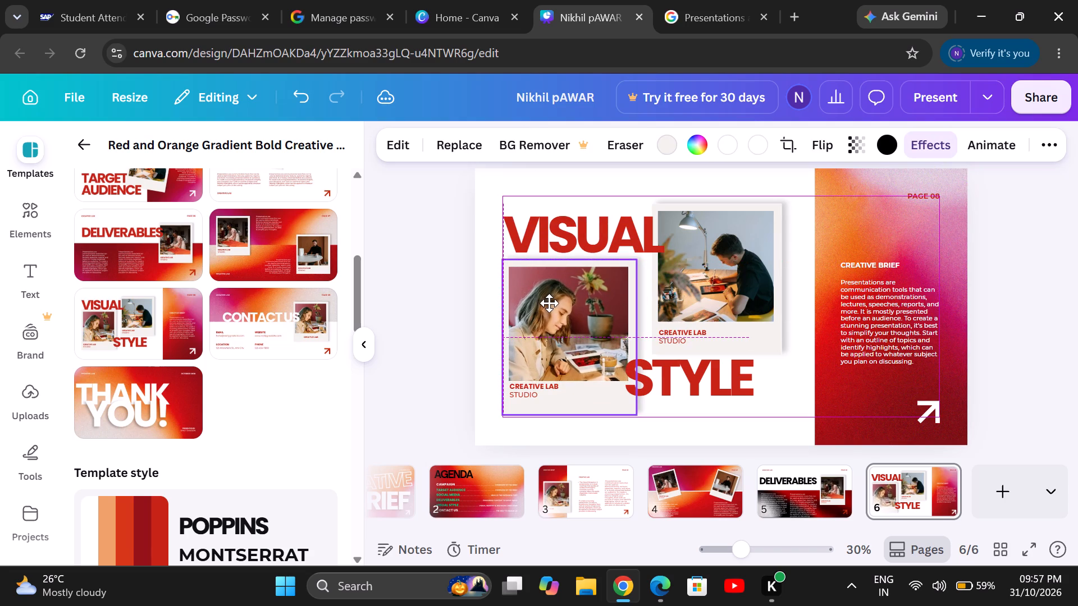
{"action": "left_click_drag", "start_coordinate": [549, 303], "coordinate": [549, 305]}
Move the STYLE title down and right so it sits clear of both photo cards.
{"action": "left_click_drag", "start_coordinate": [668, 391], "coordinate": [678, 393]}
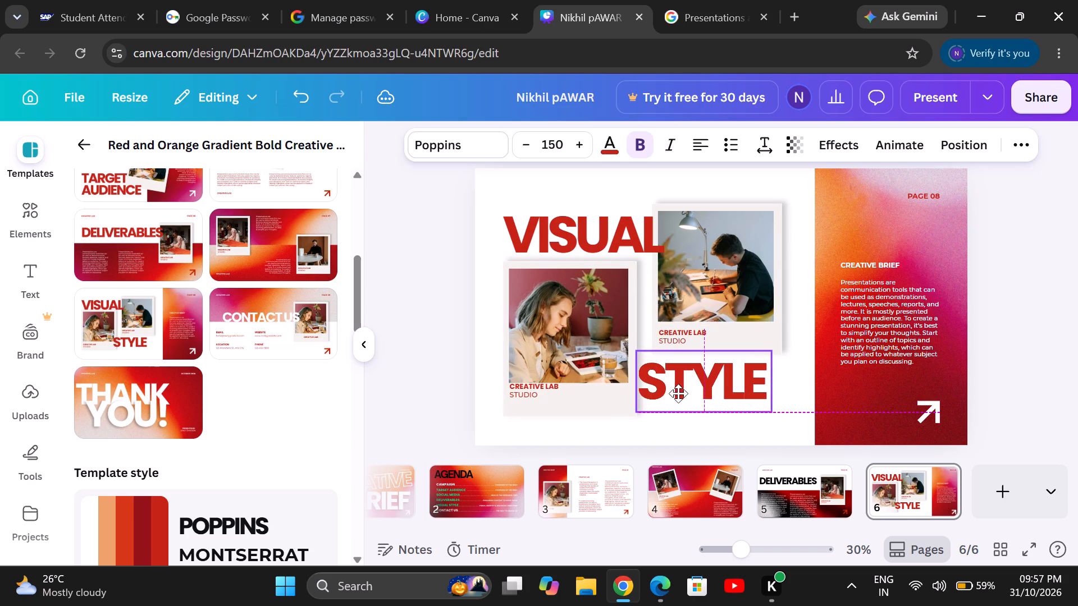
{"action": "left_click_drag", "start_coordinate": [678, 393], "coordinate": [688, 401]}
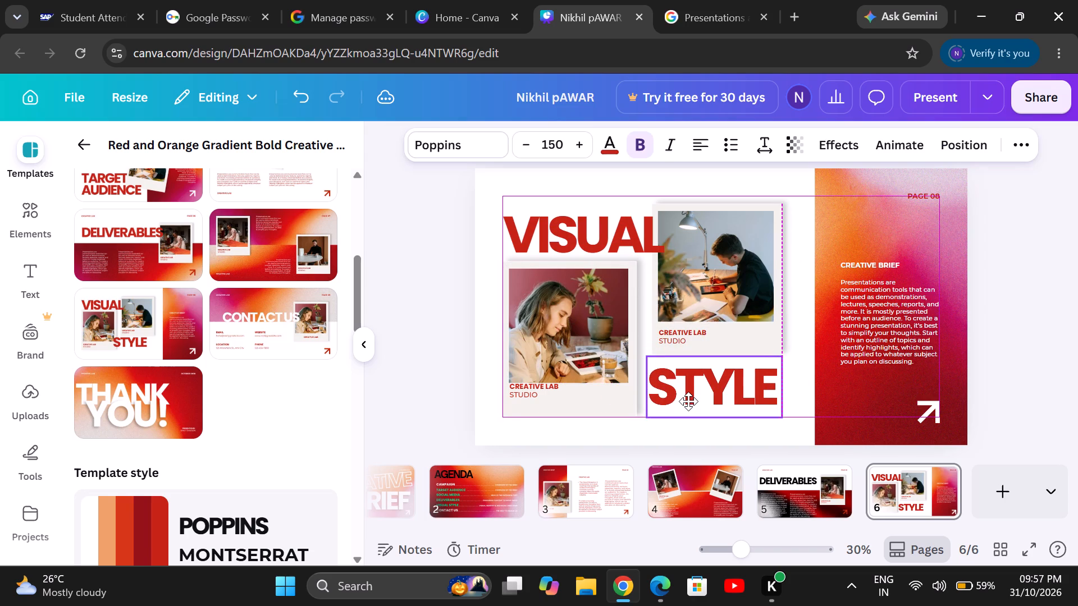
{"action": "left_click_drag", "start_coordinate": [688, 401], "coordinate": [688, 405]}
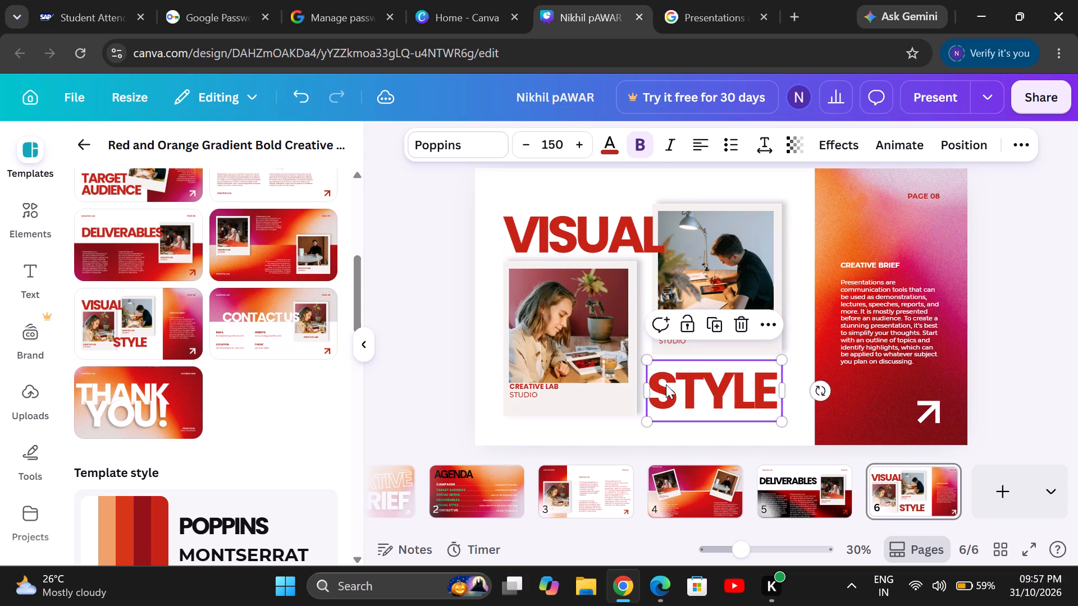
Shrink the VISUAL title to size 134 and place it left of the desk-lamp photo, clear of both cards.
{"action": "left_click_drag", "start_coordinate": [595, 235], "coordinate": [585, 236]}
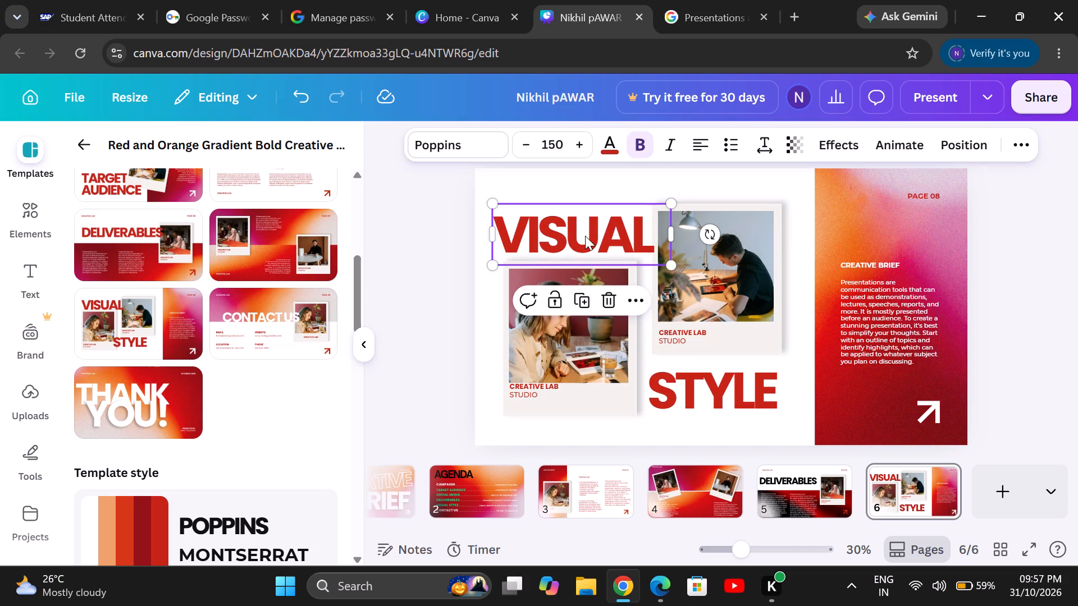
{"action": "left_click_drag", "start_coordinate": [669, 265], "coordinate": [651, 258]}
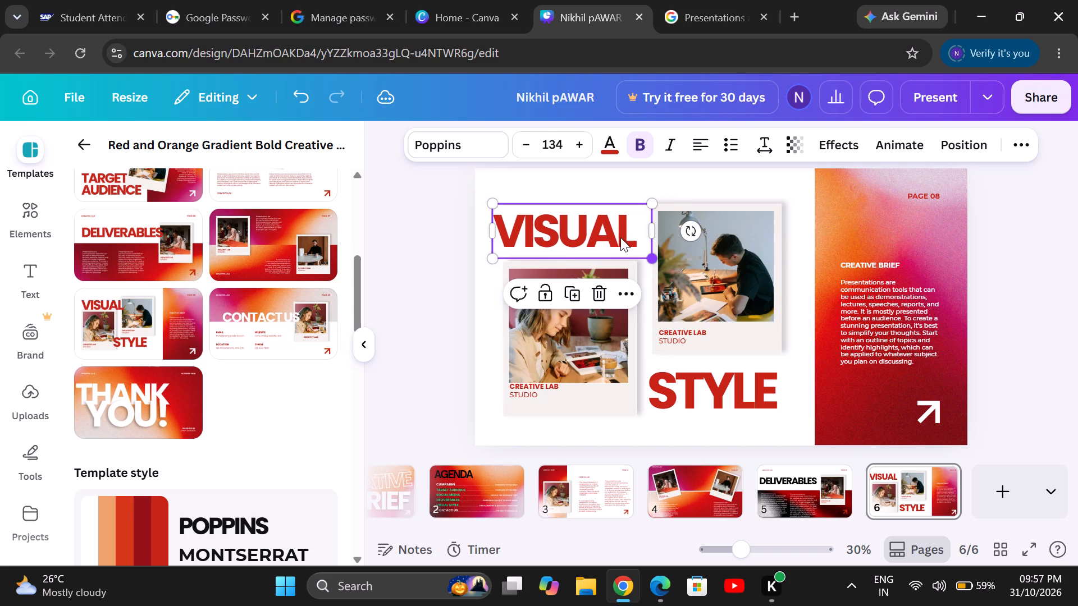
{"action": "left_click_drag", "start_coordinate": [620, 237], "coordinate": [615, 241]}
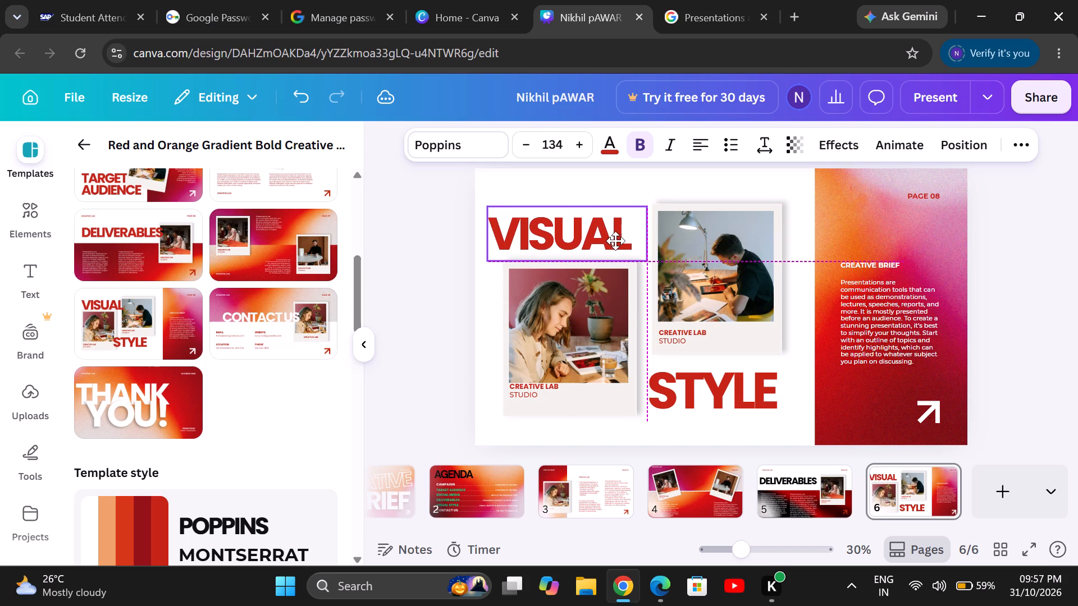
{"action": "left_click_drag", "start_coordinate": [615, 241], "coordinate": [614, 241]}
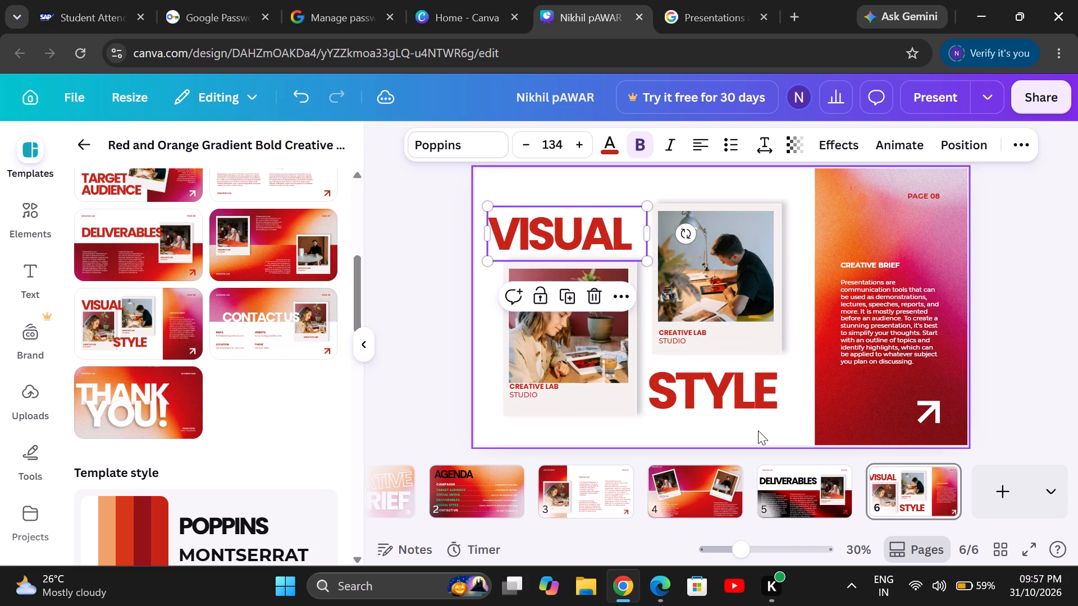
Enlarge the body paragraph on the gradient panel to about size 20.6 and centre it below the CREATIVE BRIEF heading.
{"action": "double_click", "coordinate": [855, 360]}
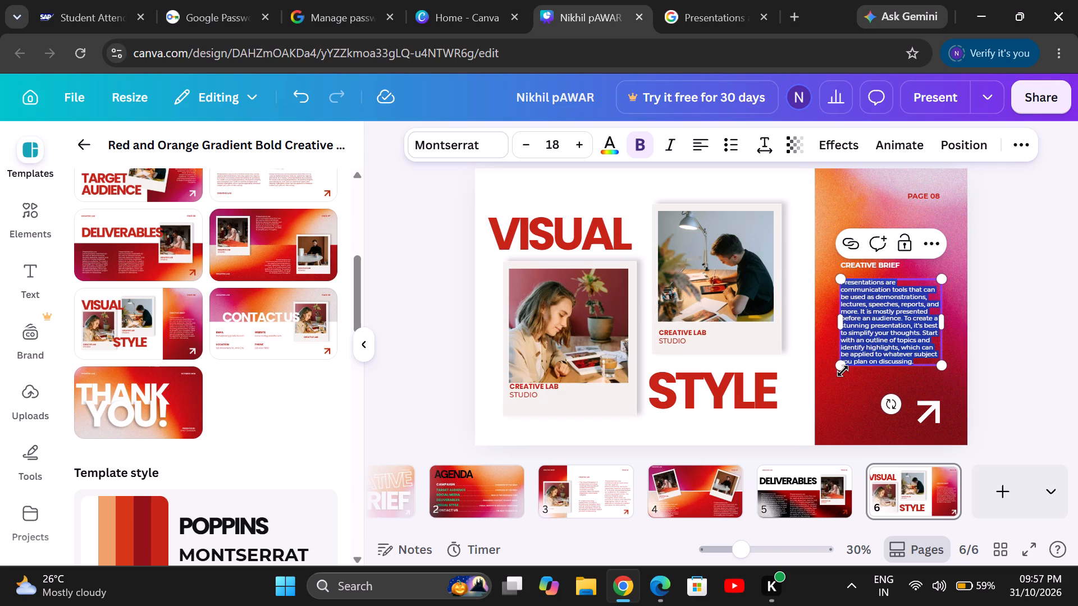
{"action": "left_click_drag", "start_coordinate": [842, 369], "coordinate": [833, 383]}
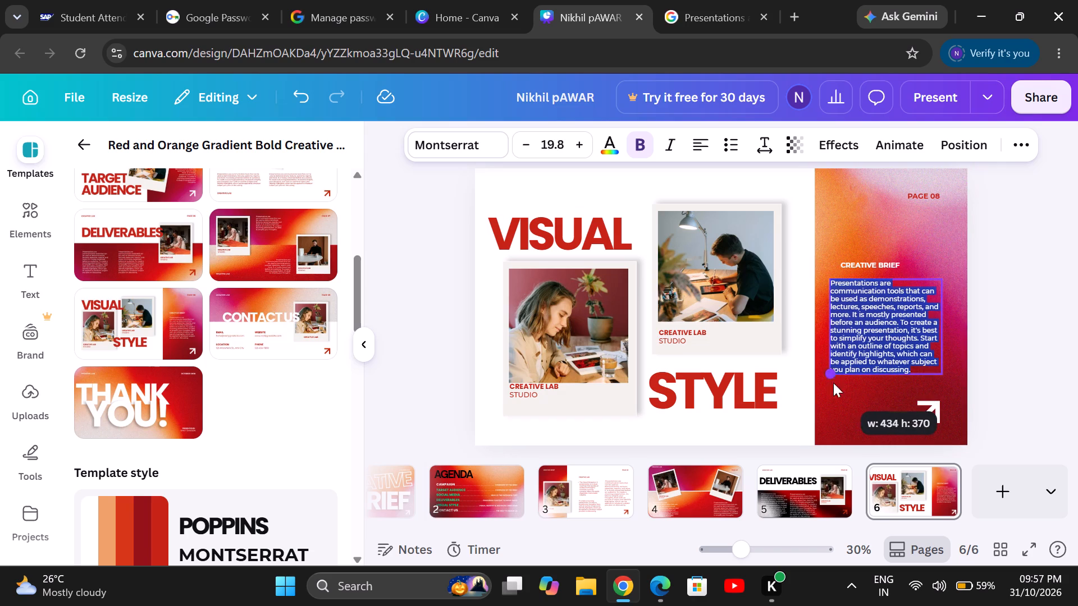
{"action": "left_click_drag", "start_coordinate": [833, 383], "coordinate": [832, 387]}
{"action": "left_click_drag", "start_coordinate": [862, 367], "coordinate": [881, 373]}
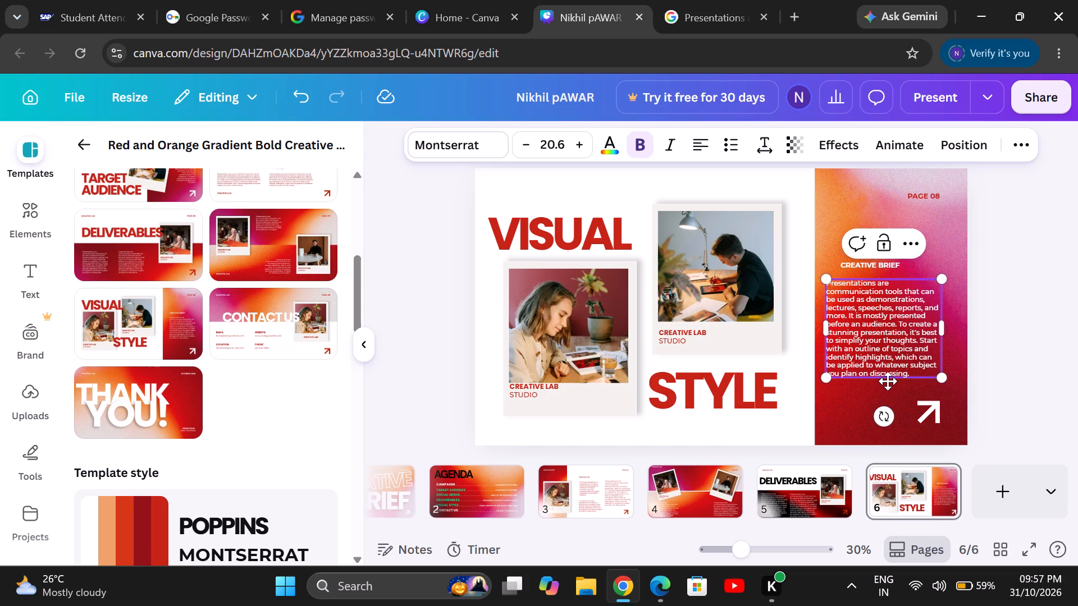
{"action": "left_click_drag", "start_coordinate": [883, 380], "coordinate": [889, 386]}
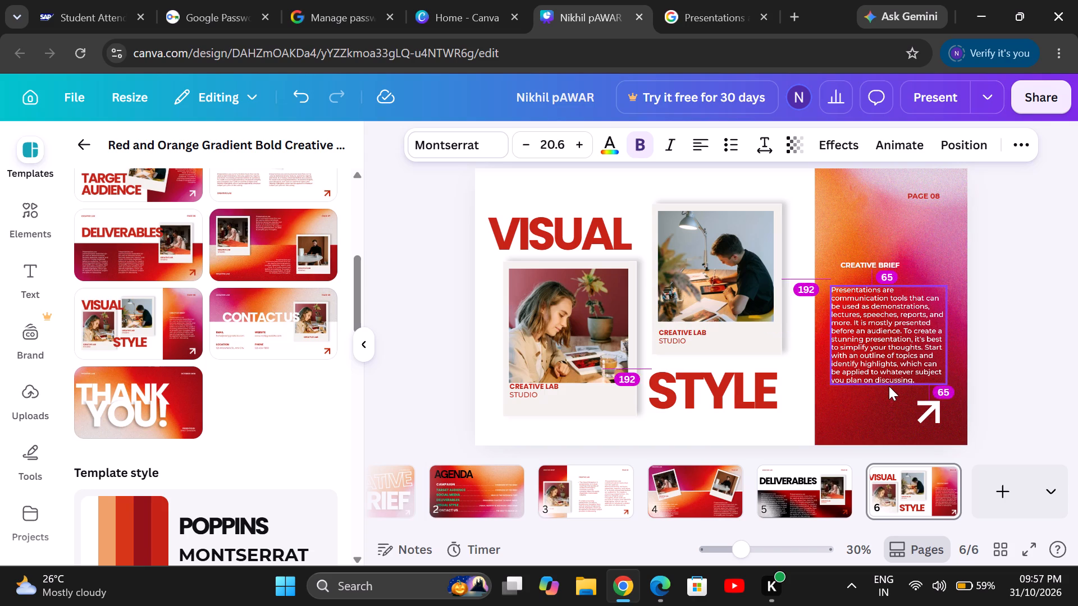
{"action": "left_click_drag", "start_coordinate": [889, 386], "coordinate": [893, 381]}
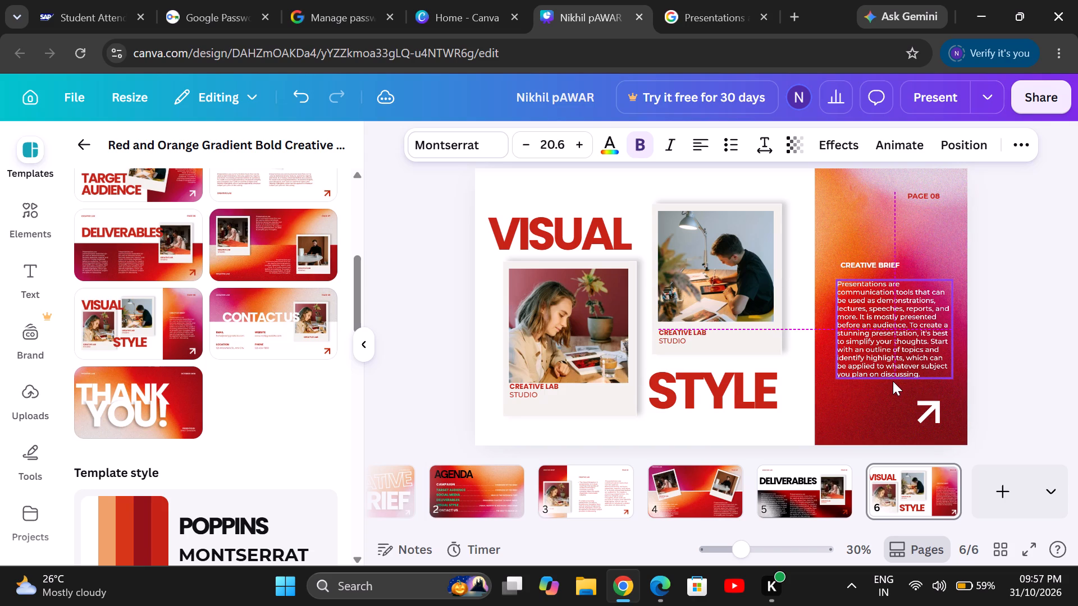
{"action": "left_click_drag", "start_coordinate": [893, 381], "coordinate": [894, 381]}
{"action": "left_click_drag", "start_coordinate": [894, 381], "coordinate": [894, 380]}
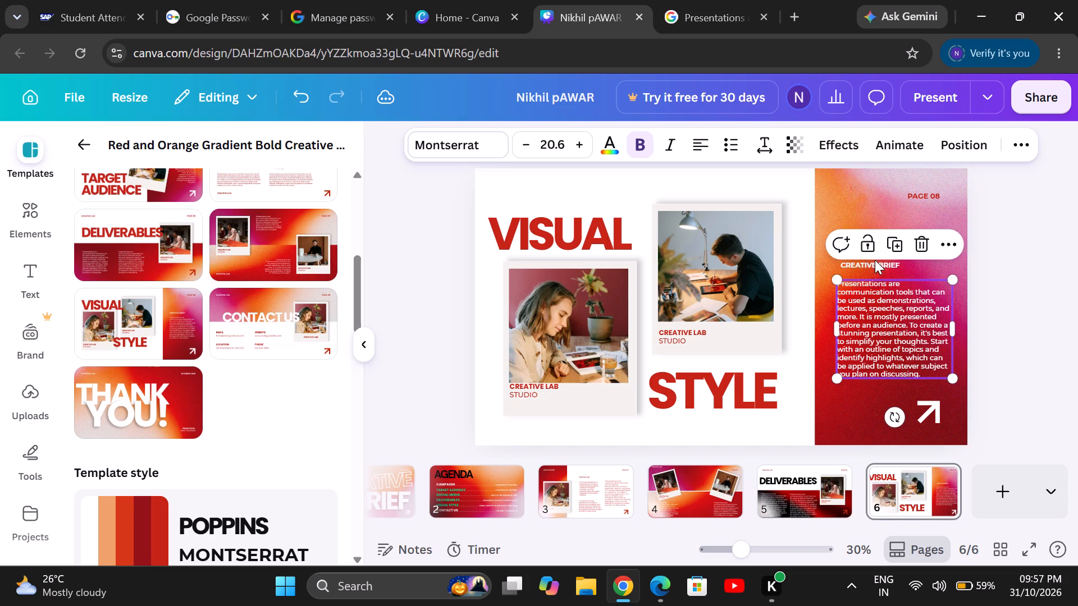
Try black for the body paragraph on the gradient panel, and settle on the green text colour.
{"action": "left_click", "coordinate": [607, 145]}
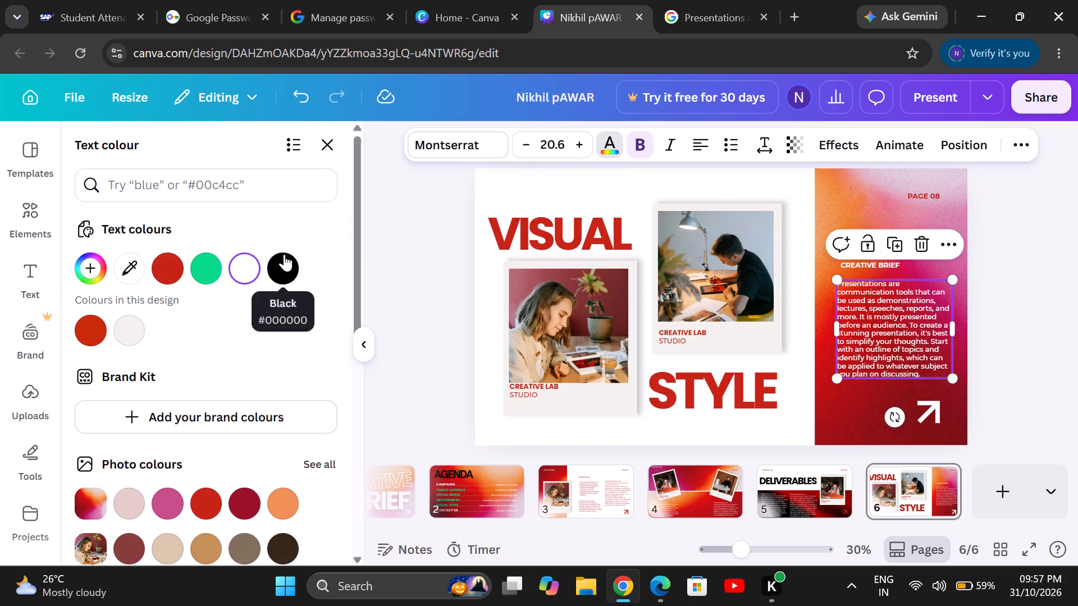
{"action": "left_click", "coordinate": [284, 254]}
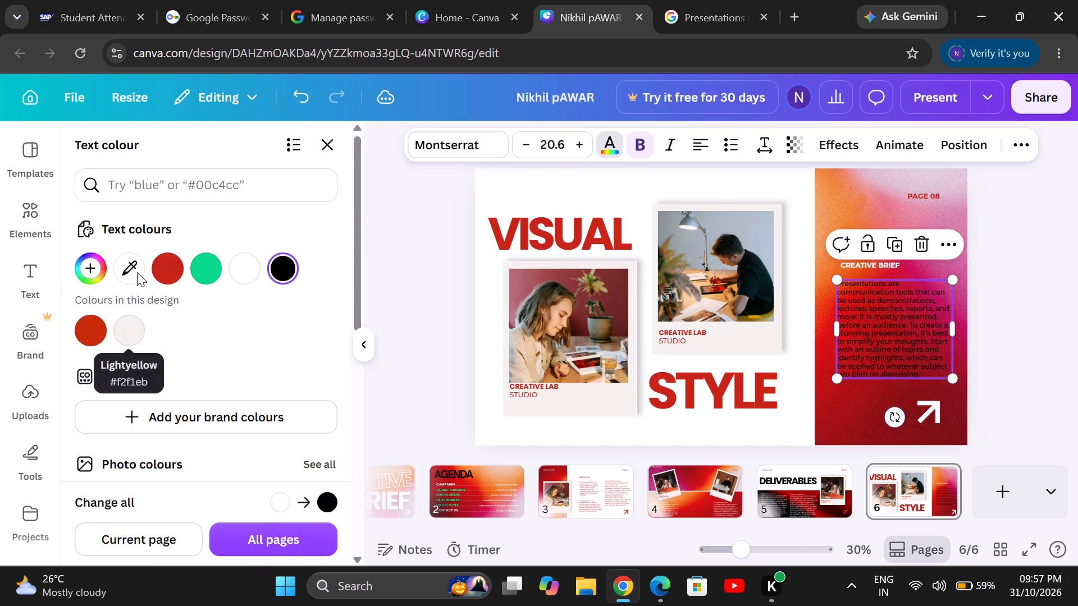
{"action": "left_click", "coordinate": [93, 266]}
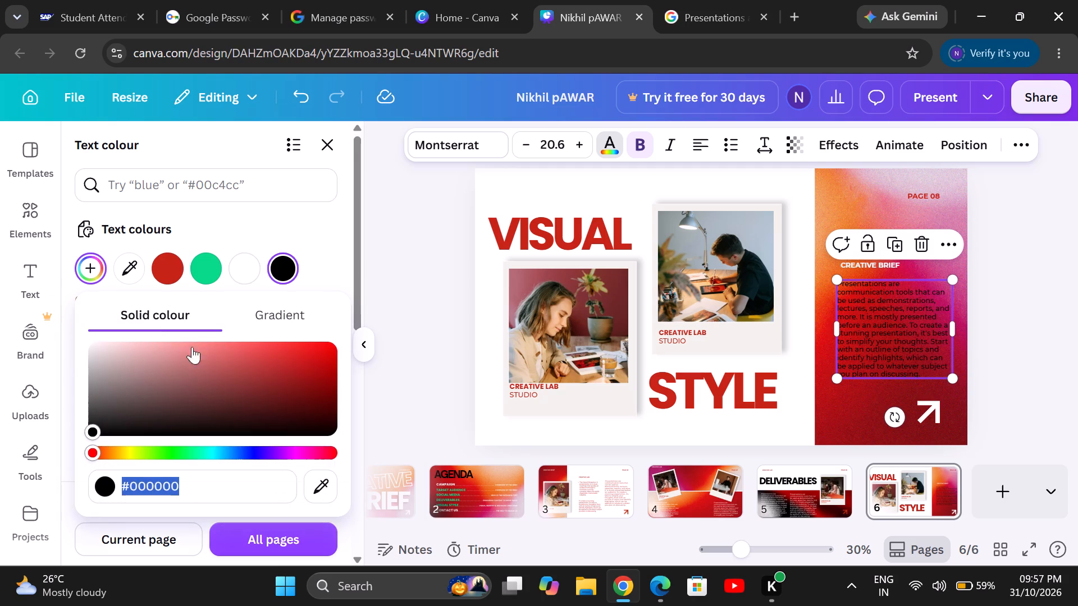
{"action": "left_click", "coordinate": [202, 274]}
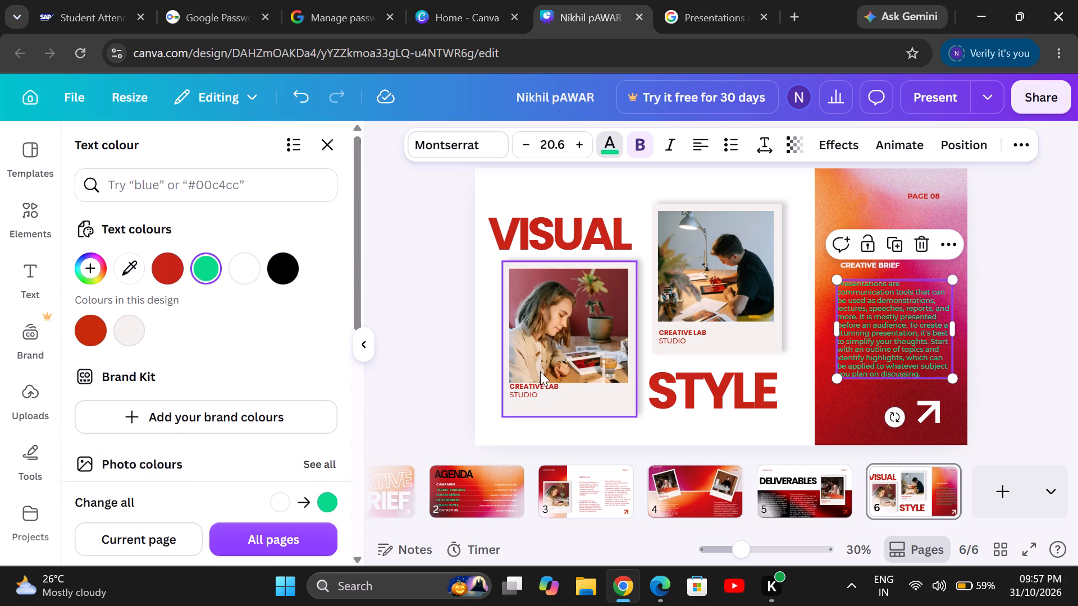
Align the CREATIVE BRIEF heading with the paragraph's left edge, keeping a small gap above the text.
{"action": "left_click_drag", "start_coordinate": [864, 266], "coordinate": [860, 274]}
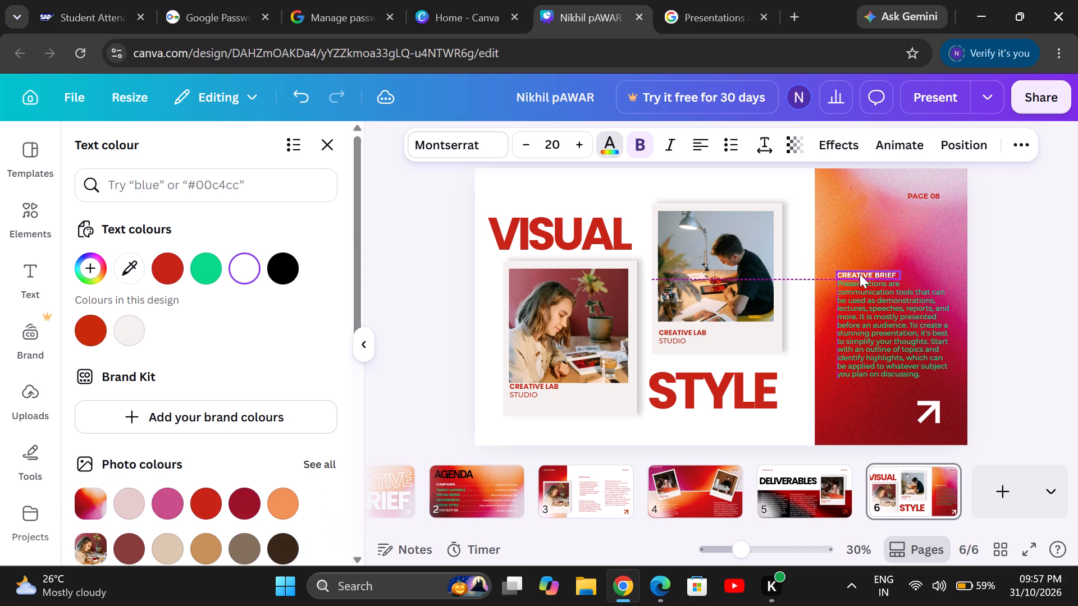
{"action": "left_click_drag", "start_coordinate": [860, 274], "coordinate": [860, 271]}
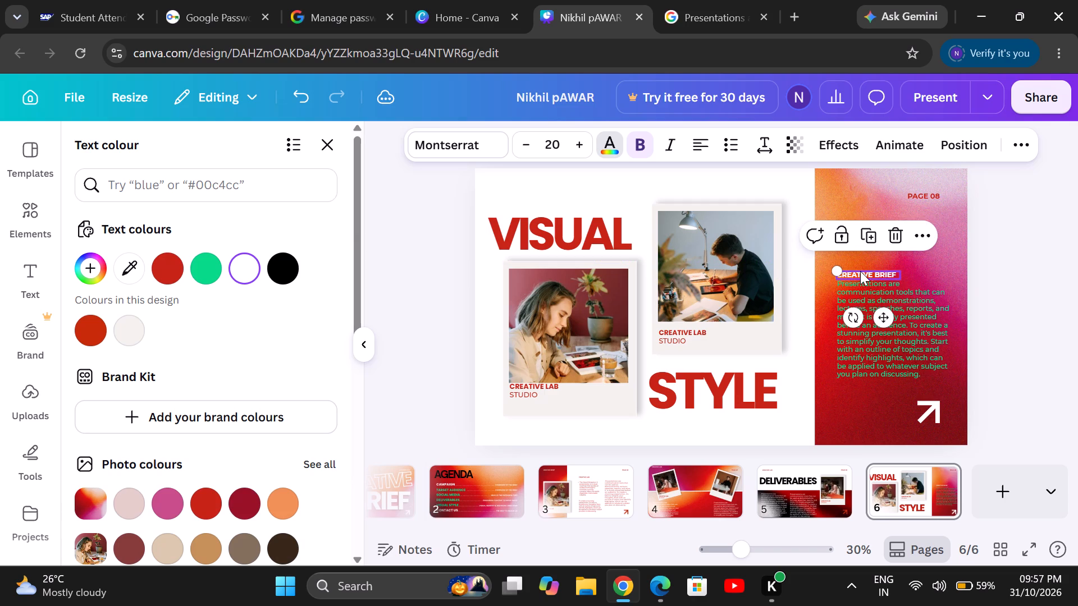
{"action": "left_click_drag", "start_coordinate": [861, 272], "coordinate": [862, 268]}
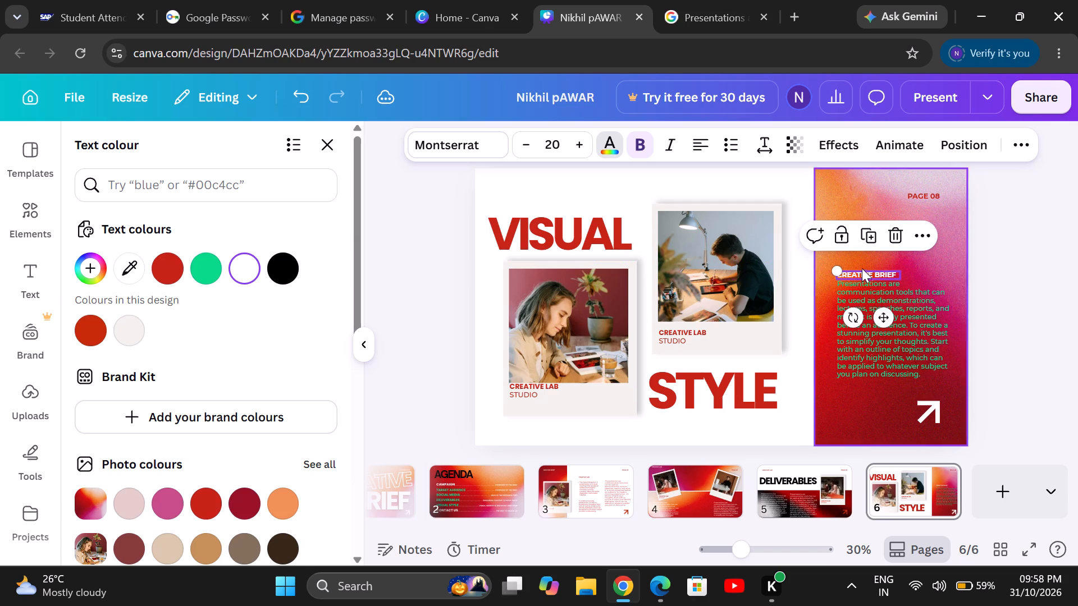
{"action": "left_click_drag", "start_coordinate": [862, 268], "coordinate": [862, 267]}
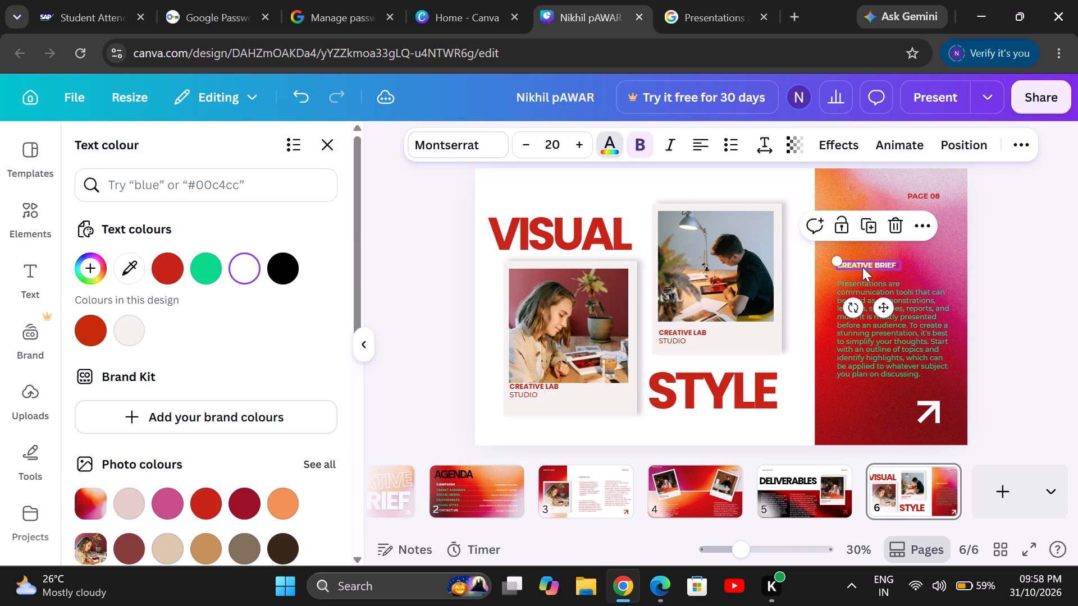
{"action": "left_click", "coordinate": [915, 260]}
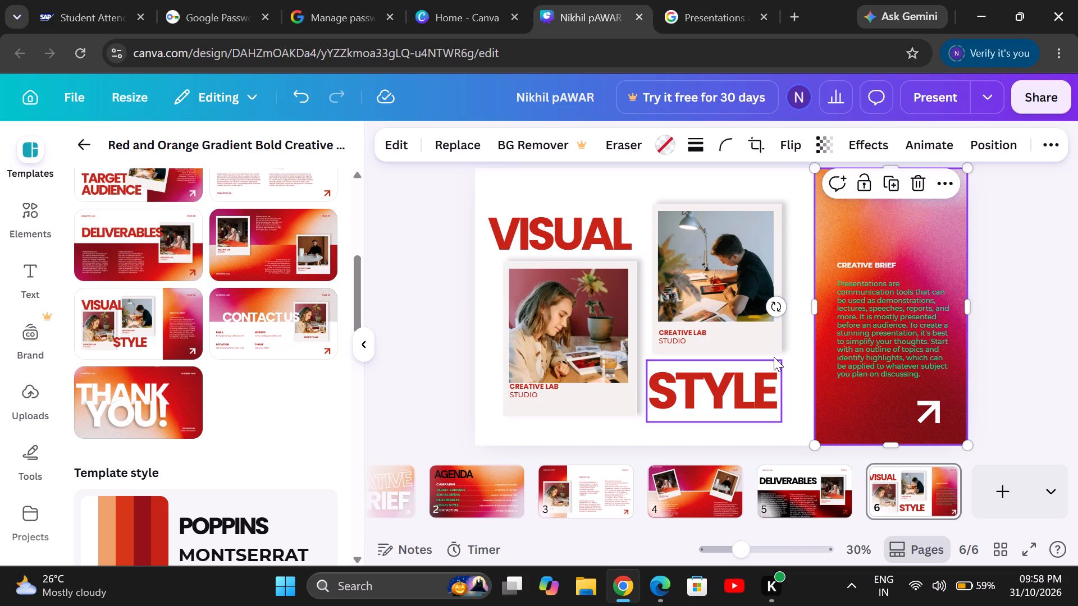
Shrink the desk-lamp photo card and move it right, close to the gradient panel.
{"action": "left_click", "coordinate": [723, 309]}
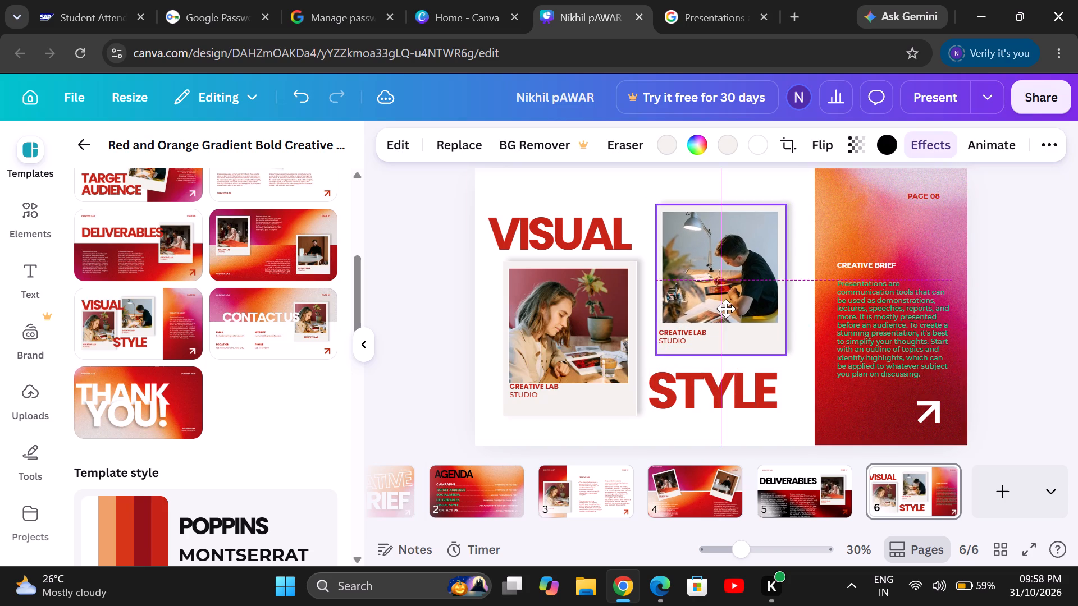
{"action": "left_click_drag", "start_coordinate": [782, 352], "coordinate": [764, 337]}
{"action": "left_click_drag", "start_coordinate": [727, 300], "coordinate": [747, 298]}
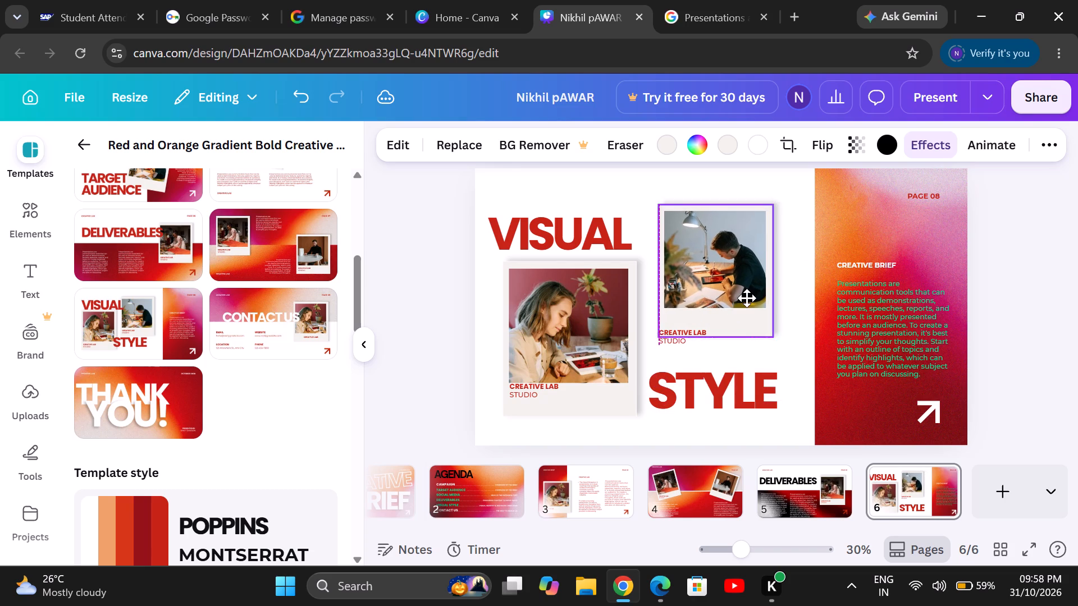
{"action": "left_click_drag", "start_coordinate": [747, 298], "coordinate": [755, 300]}
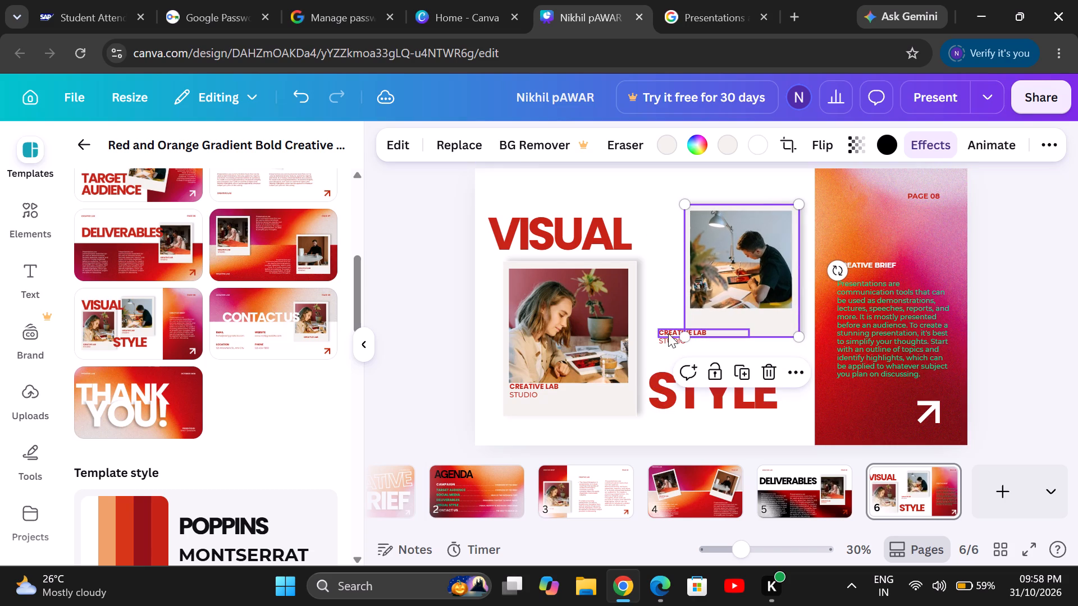
Move the CREATIVE LAB and STUDIO captions onto the desk-lamp photo card beneath the photo, with STUDIO above CREATIVE LAB.
{"action": "left_click_drag", "start_coordinate": [670, 333], "coordinate": [701, 319]}
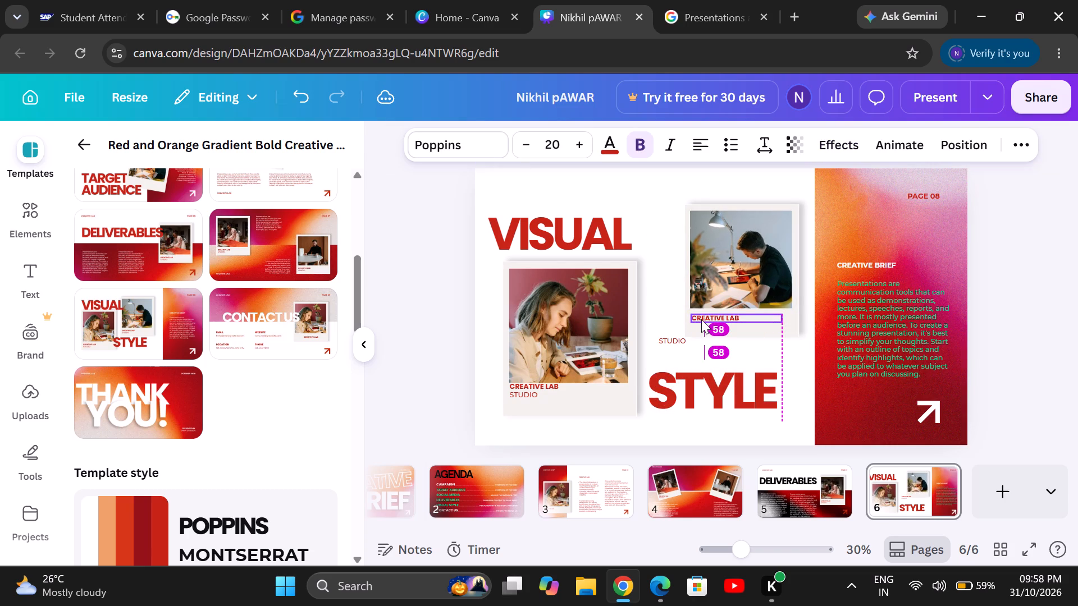
{"action": "left_click_drag", "start_coordinate": [701, 319], "coordinate": [700, 322]}
{"action": "left_click_drag", "start_coordinate": [683, 339], "coordinate": [686, 337]}
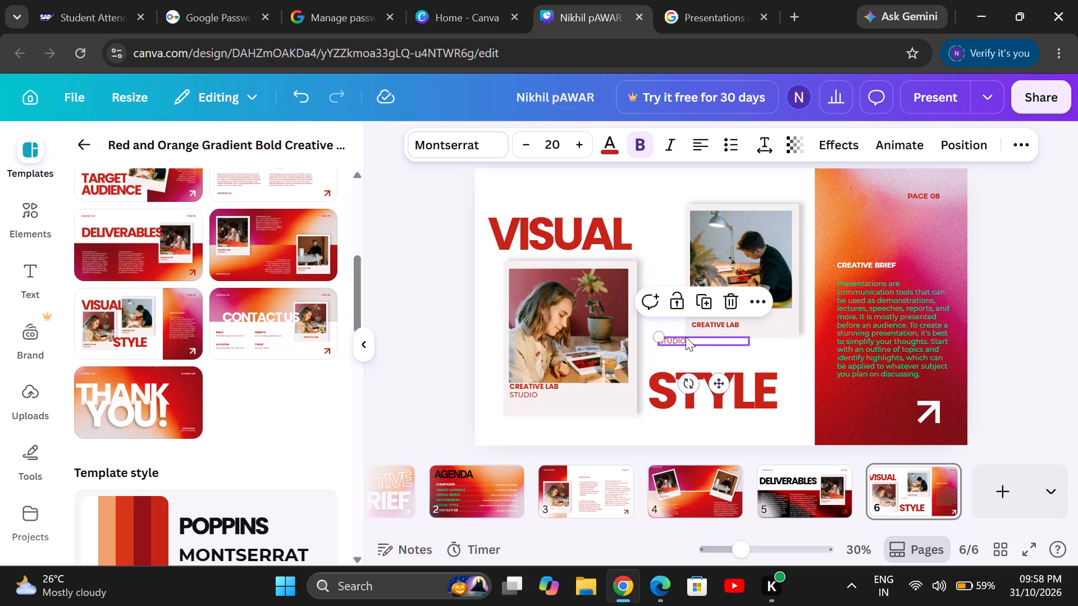
{"action": "left_click_drag", "start_coordinate": [686, 337], "coordinate": [715, 315]}
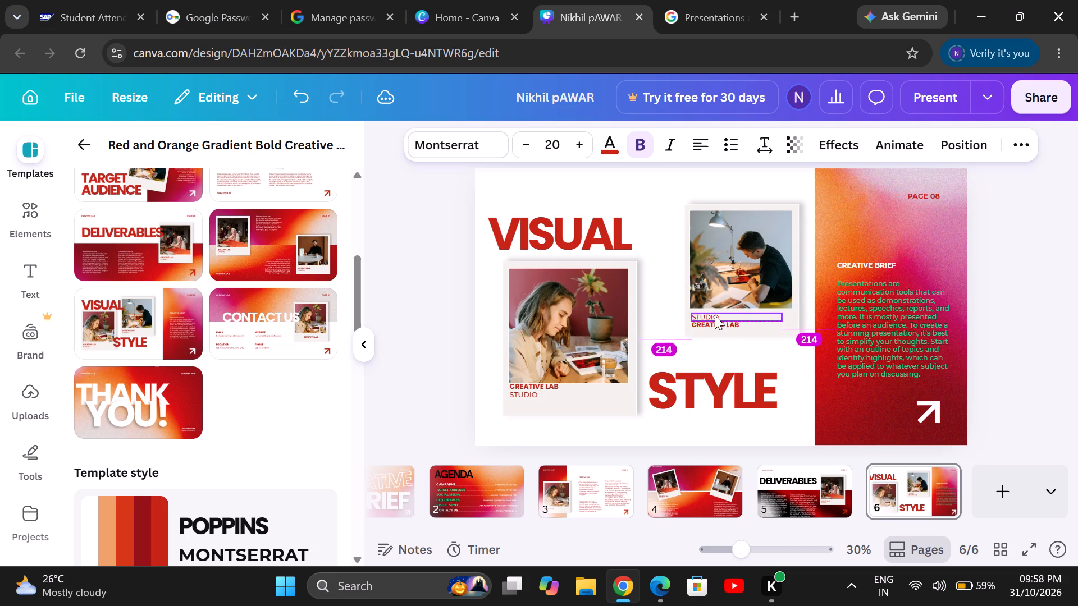
{"action": "left_click_drag", "start_coordinate": [715, 315], "coordinate": [717, 315]}
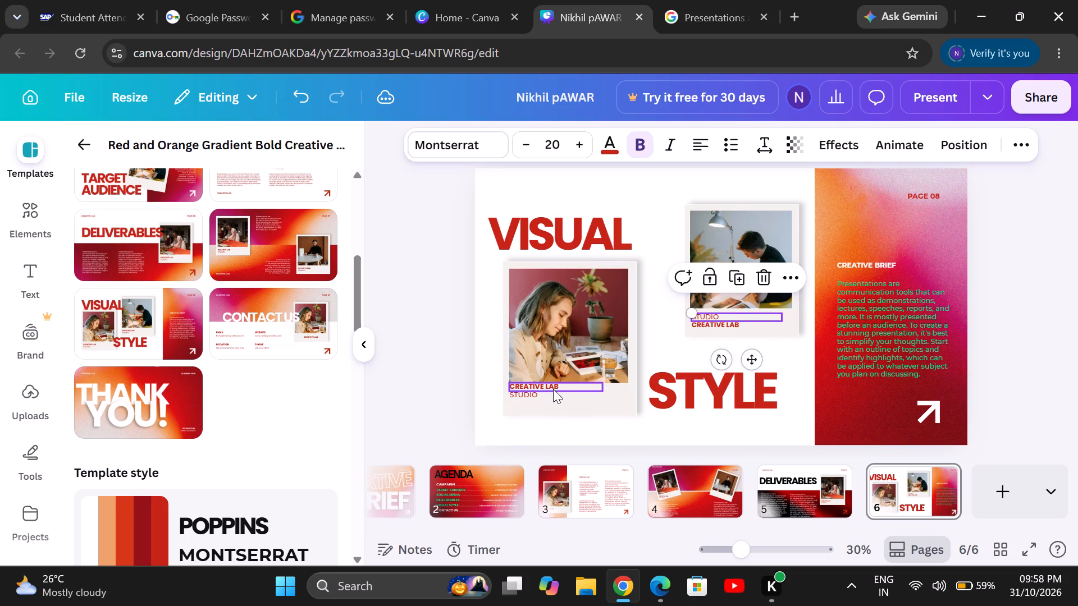
Move the CREATIVE LAB caption below STUDIO on the photo card of the woman.
{"action": "left_click_drag", "start_coordinate": [553, 389], "coordinate": [554, 406]}
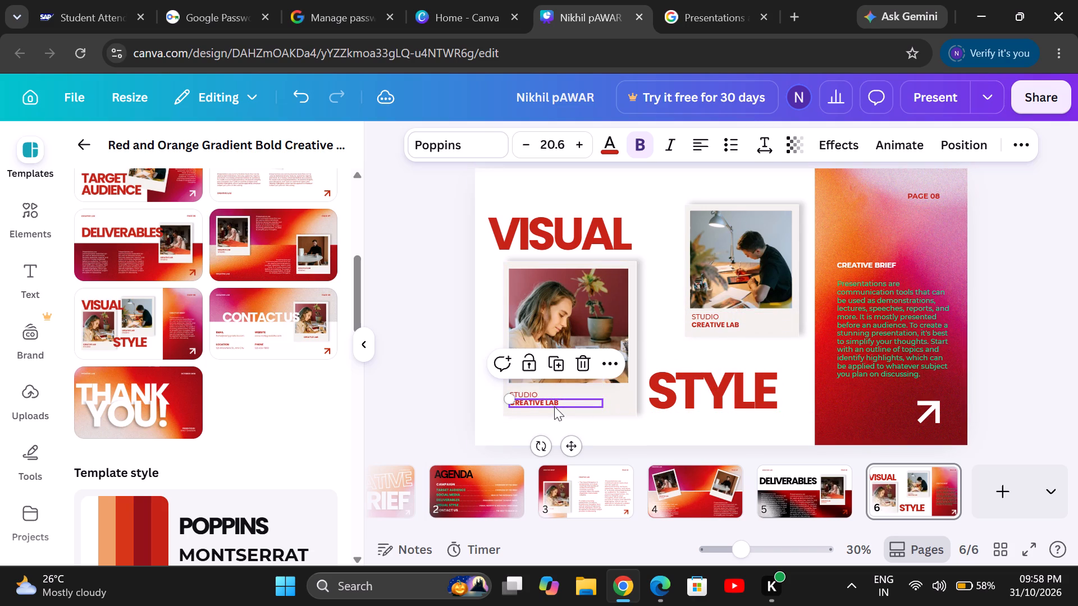
{"action": "left_click", "coordinate": [655, 341]}
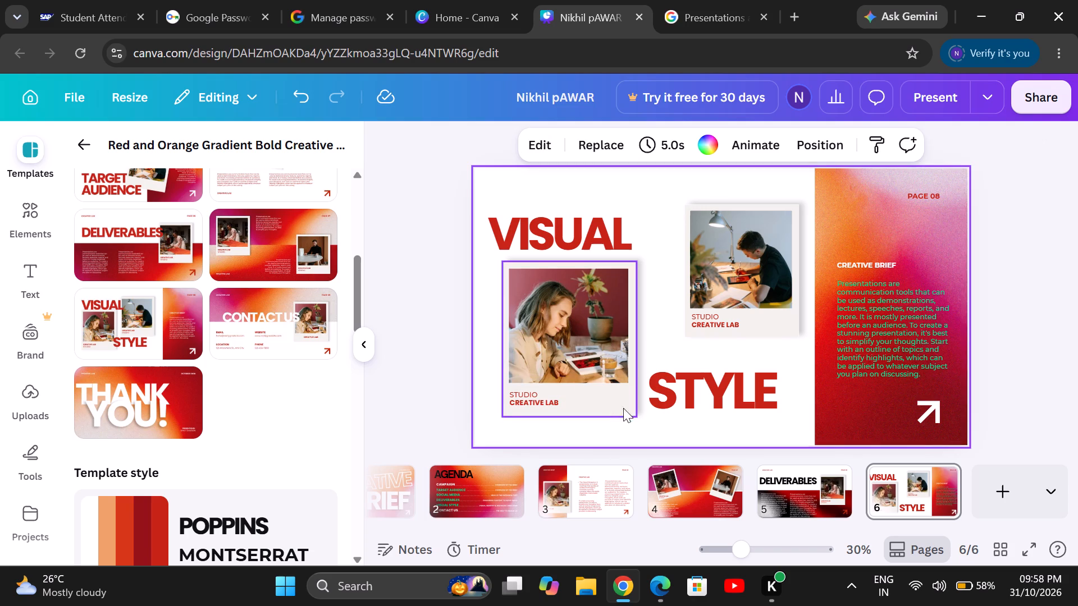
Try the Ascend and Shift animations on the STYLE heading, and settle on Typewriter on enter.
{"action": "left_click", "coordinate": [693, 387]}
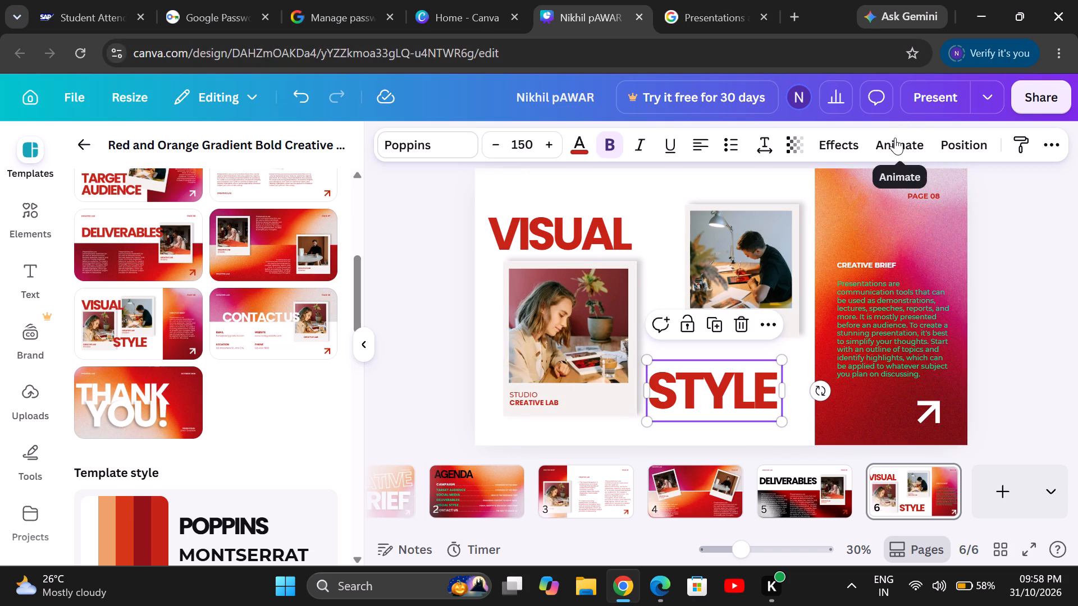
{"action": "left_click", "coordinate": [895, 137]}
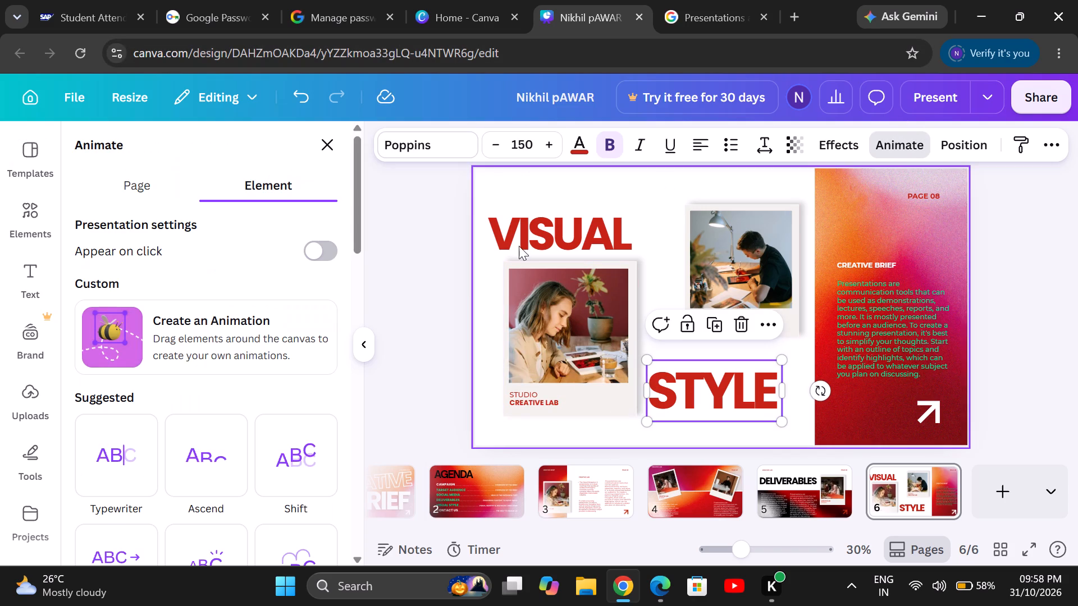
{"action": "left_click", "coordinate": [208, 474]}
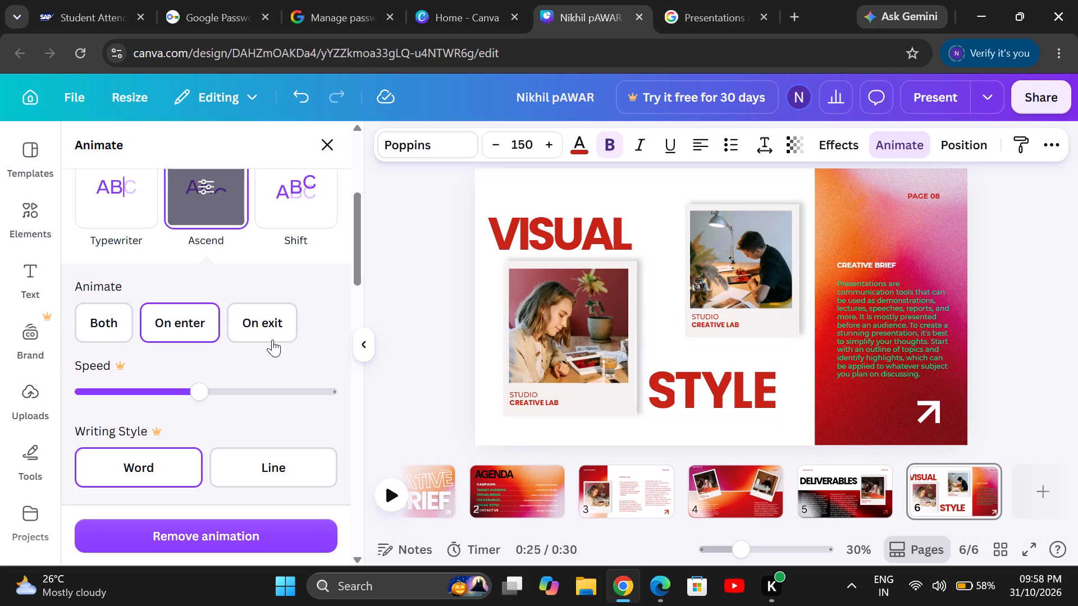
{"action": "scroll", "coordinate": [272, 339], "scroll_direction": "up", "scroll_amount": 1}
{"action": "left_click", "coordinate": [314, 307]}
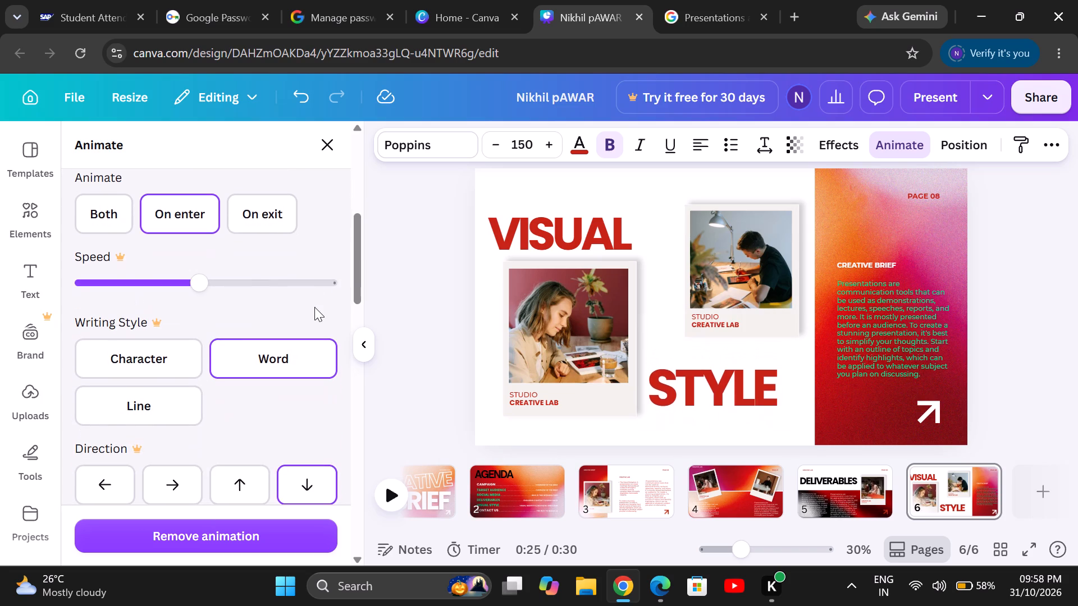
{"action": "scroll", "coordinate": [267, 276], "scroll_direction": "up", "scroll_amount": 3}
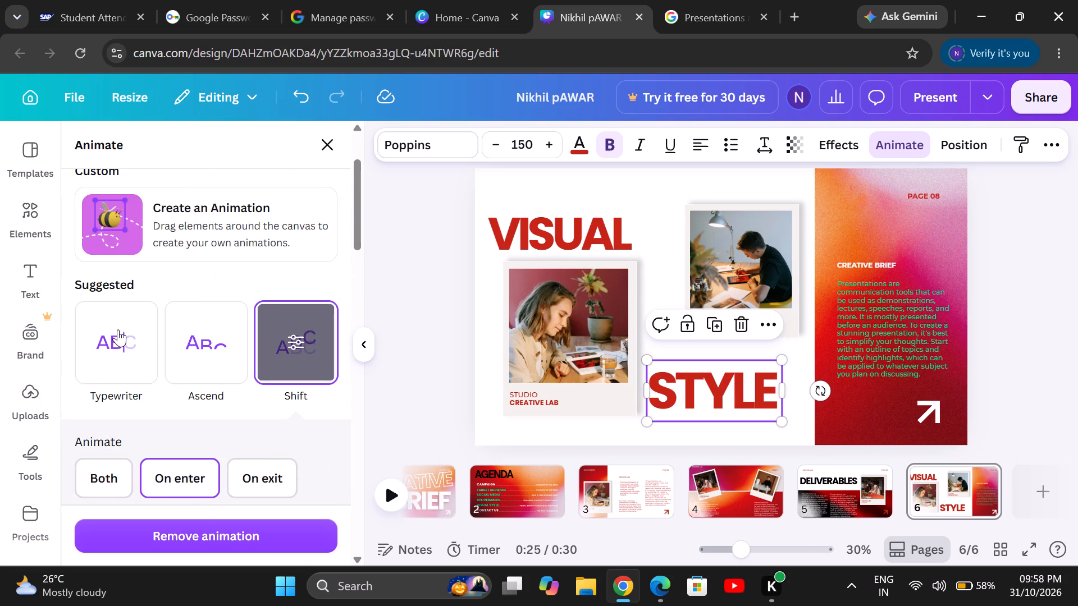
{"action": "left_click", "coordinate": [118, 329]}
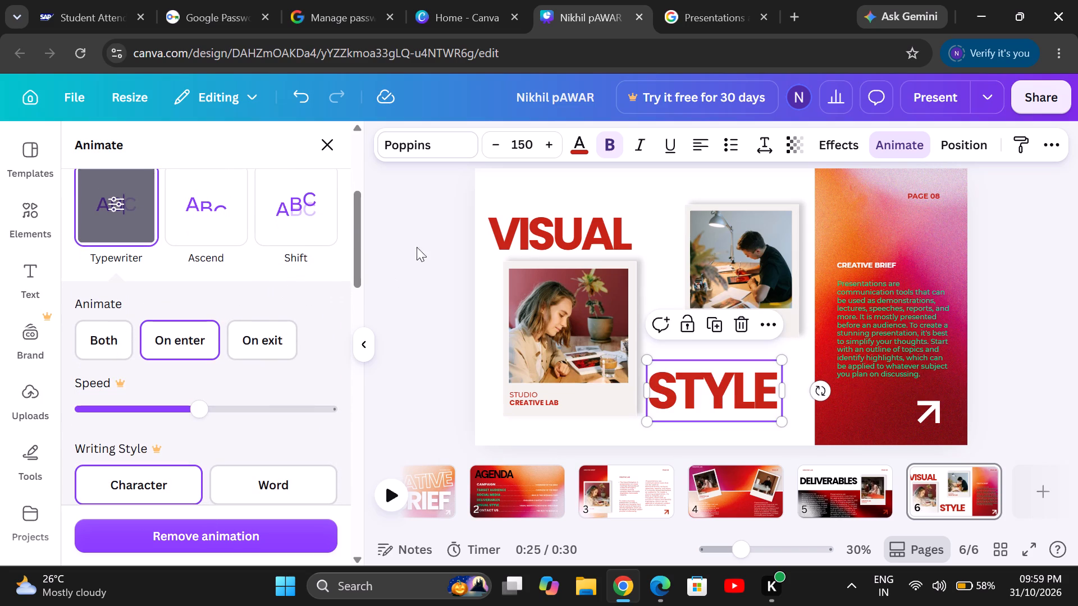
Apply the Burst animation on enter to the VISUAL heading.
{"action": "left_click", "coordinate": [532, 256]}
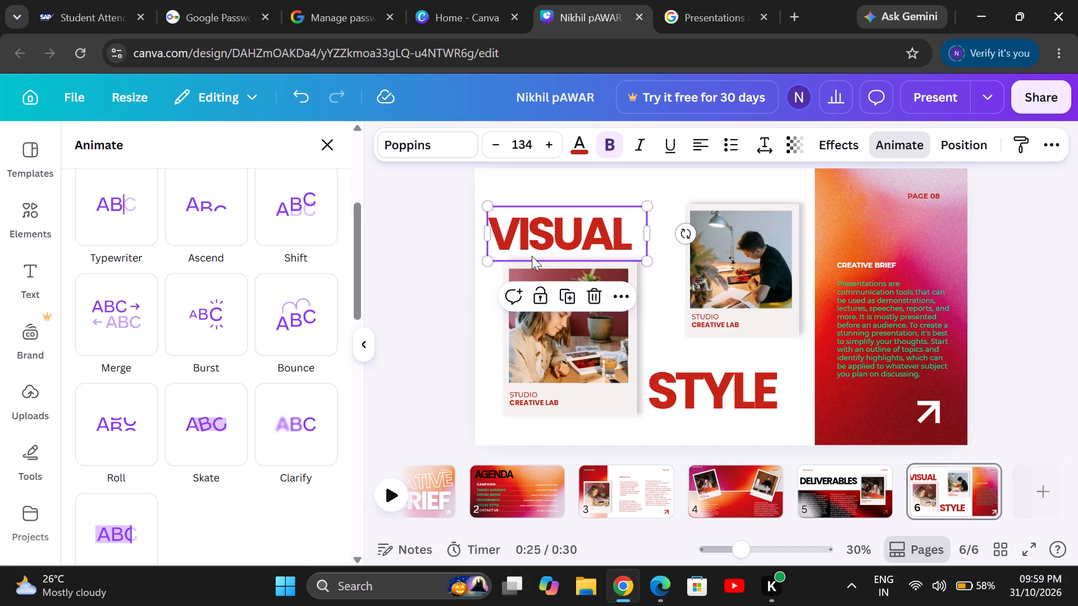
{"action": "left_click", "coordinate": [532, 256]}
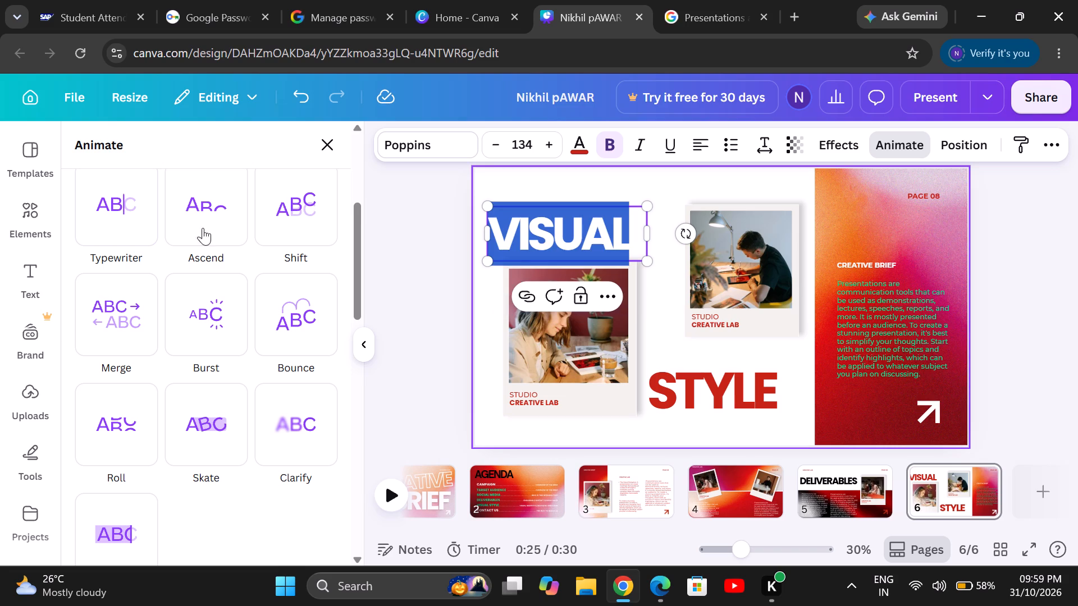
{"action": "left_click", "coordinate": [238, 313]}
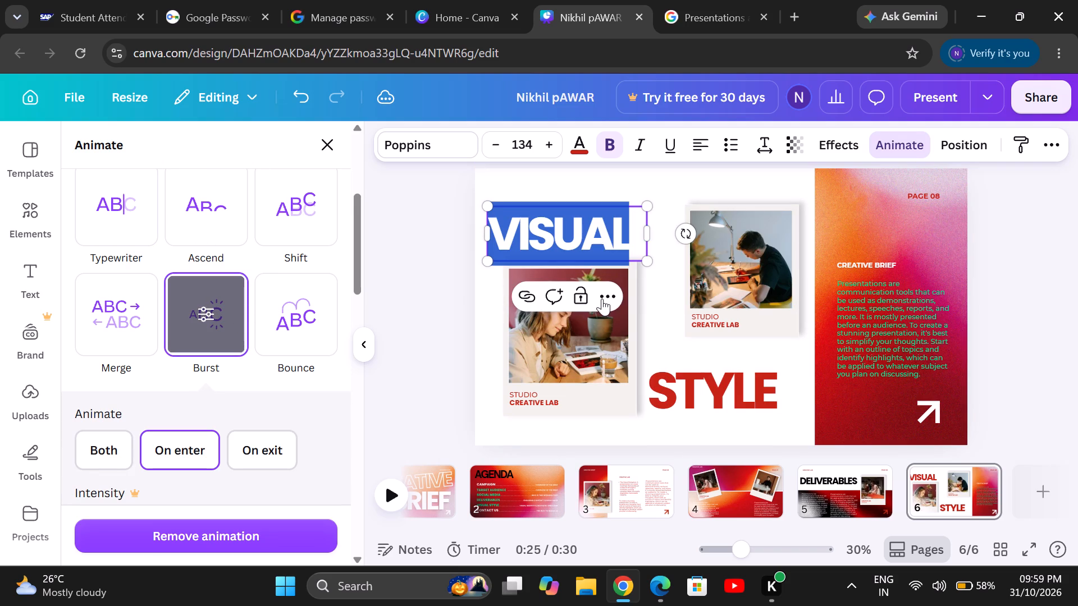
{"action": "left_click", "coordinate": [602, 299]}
Try the Corporate page animation on page 6, and settle on Chill on enter.
{"action": "left_click", "coordinate": [680, 194]}
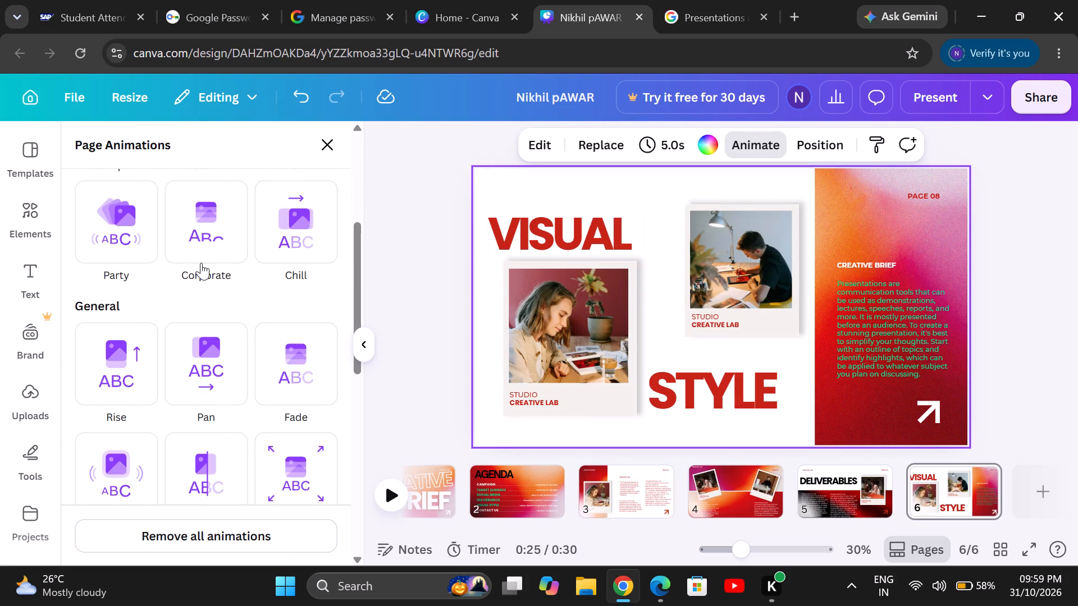
{"action": "left_click", "coordinate": [230, 241]}
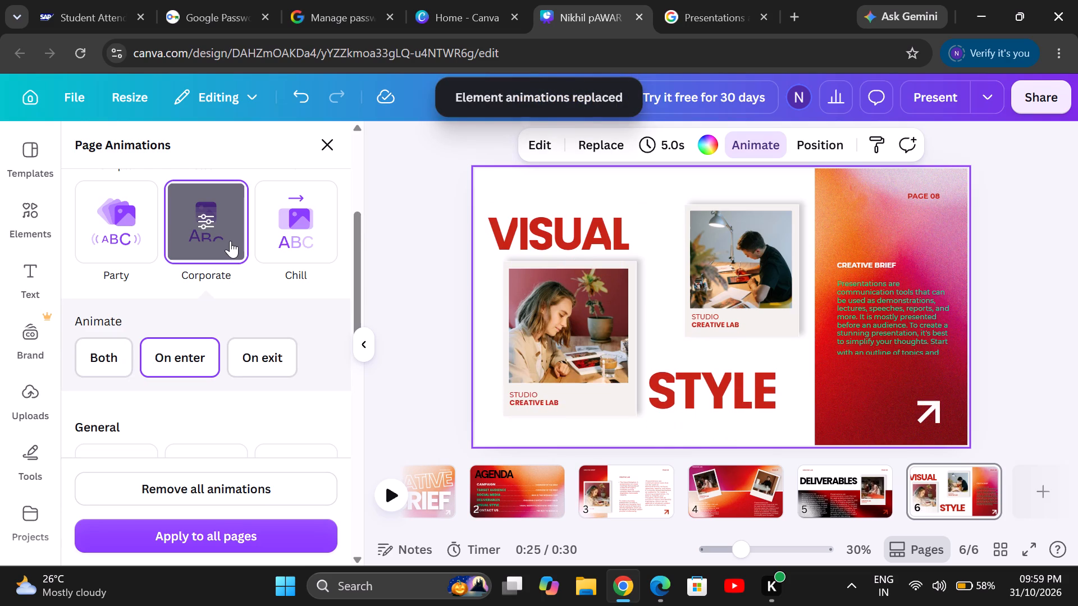
{"action": "left_click", "coordinate": [297, 226]}
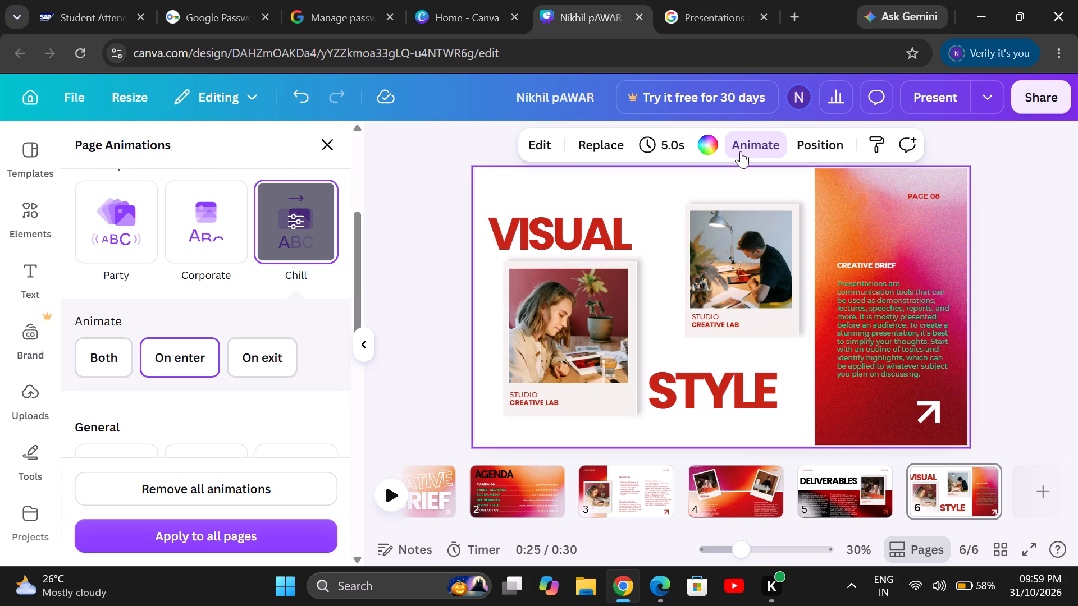
{"action": "left_click", "coordinate": [365, 351]}
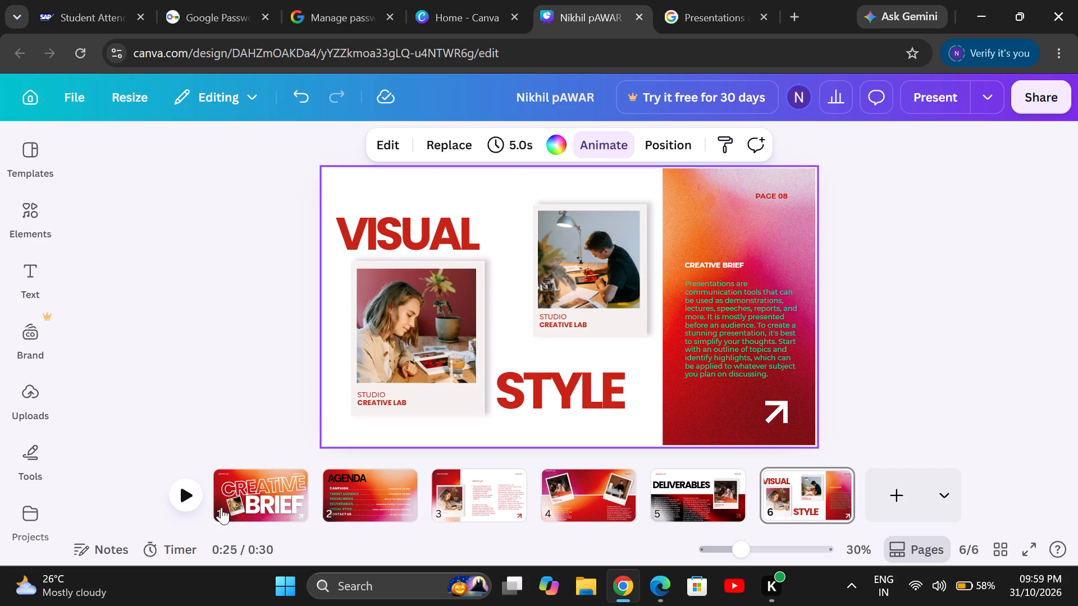
Play the presentation preview in the editor to check the page animations.
{"action": "left_click", "coordinate": [182, 498]}
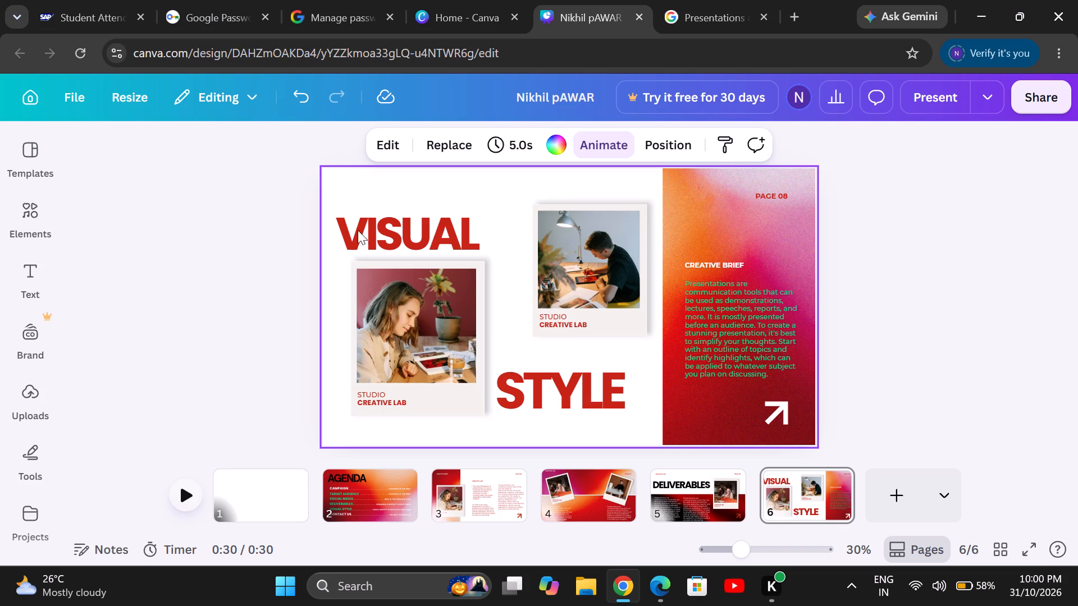
{"action": "left_click", "coordinate": [185, 516]}
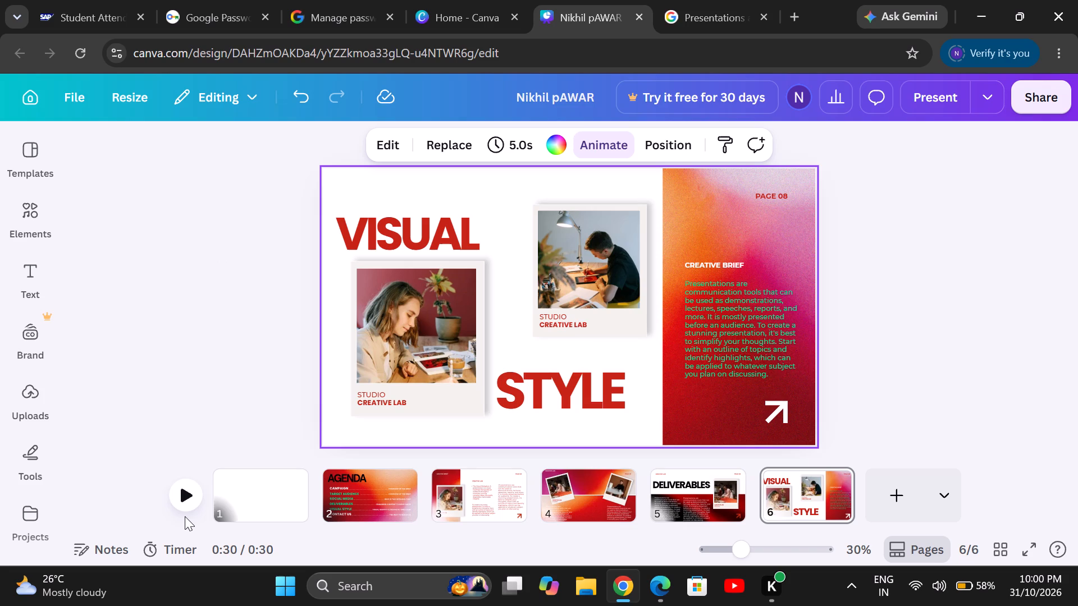
{"action": "left_click", "coordinate": [185, 516]}
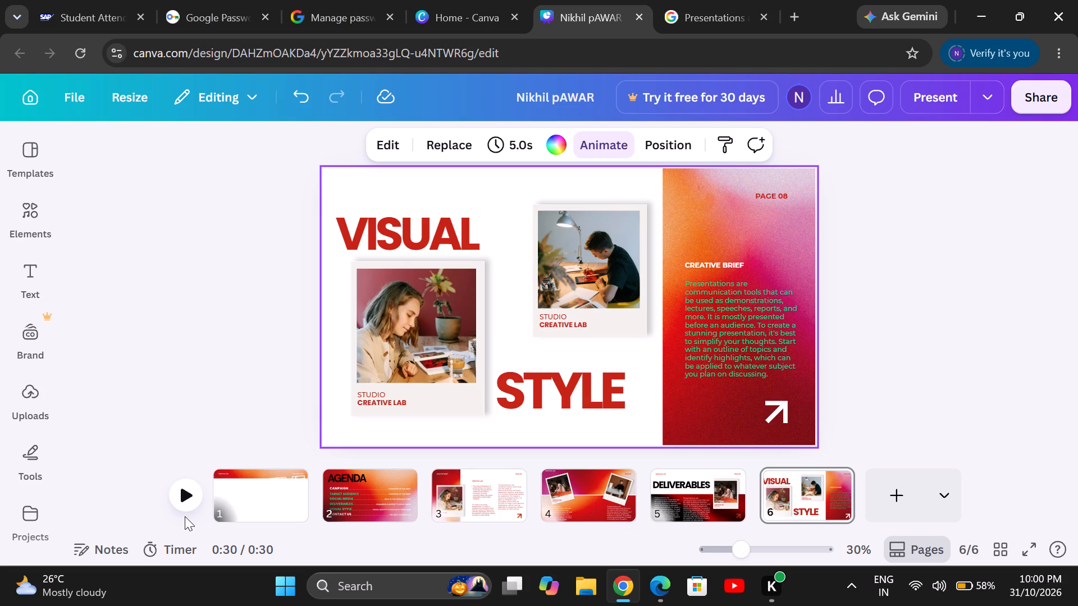
{"action": "left_click", "coordinate": [180, 504]}
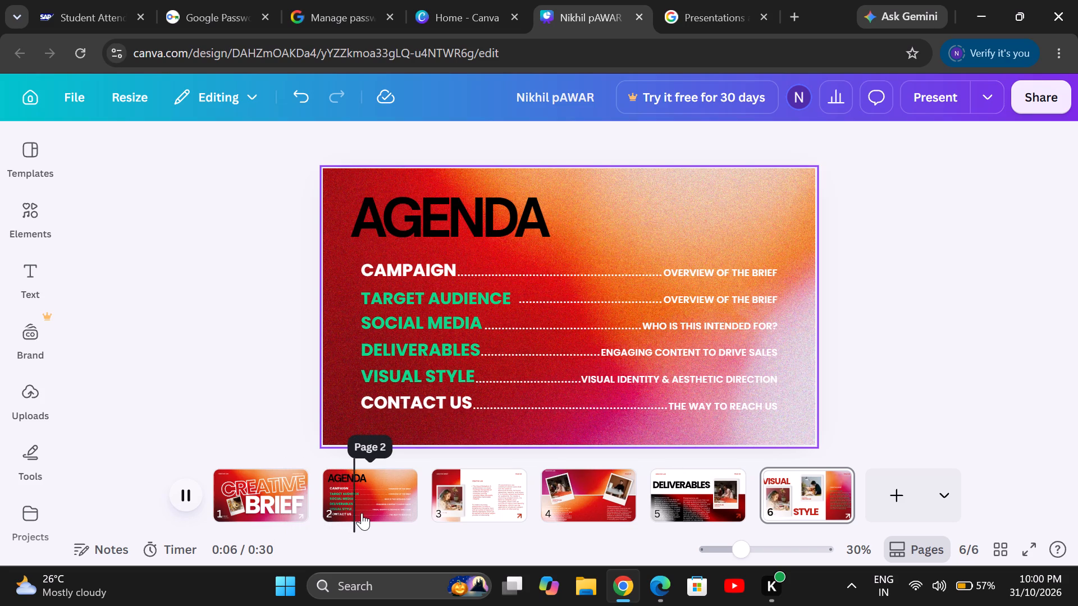
{"action": "key", "text": "Right"}
{"action": "key", "text": "Right"}
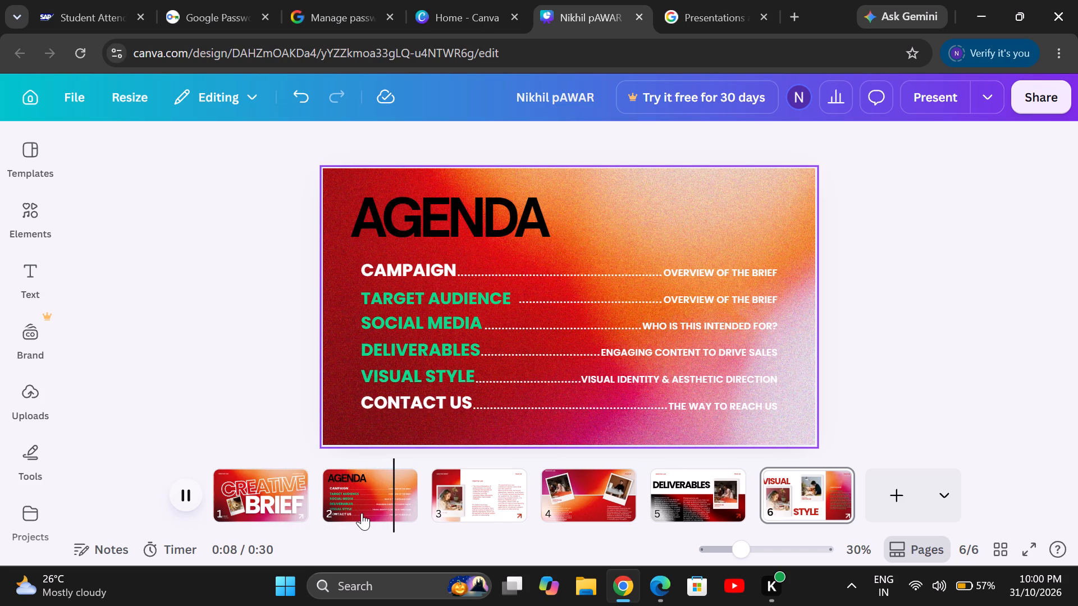
Show the presentation full screen and step back from page 6 to the CREATIVE BRIEF cover page.
{"action": "left_click", "coordinate": [1027, 552]}
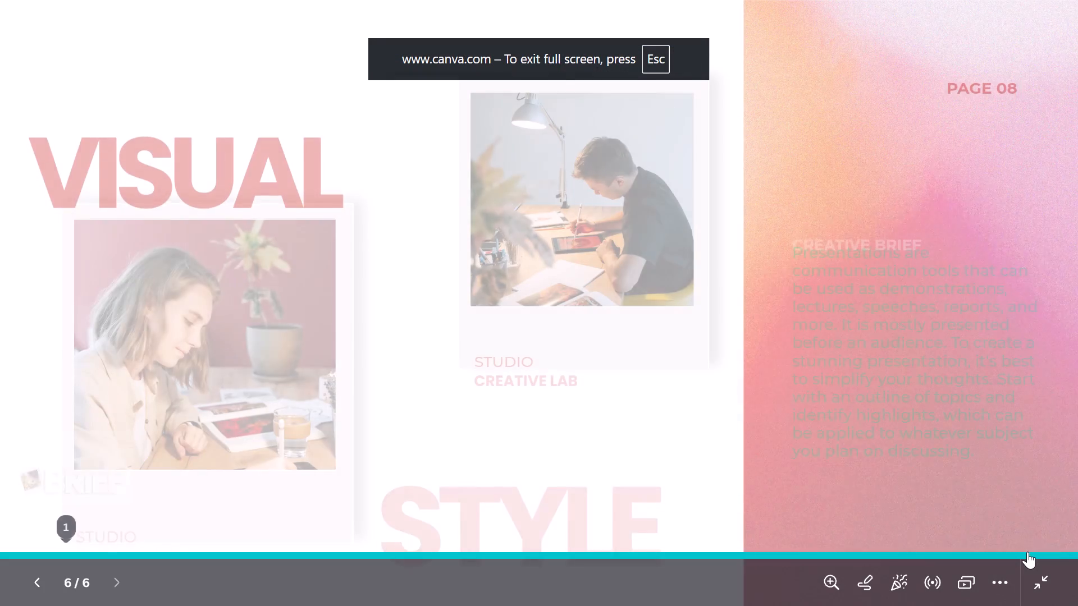
{"action": "key", "text": "Left"}
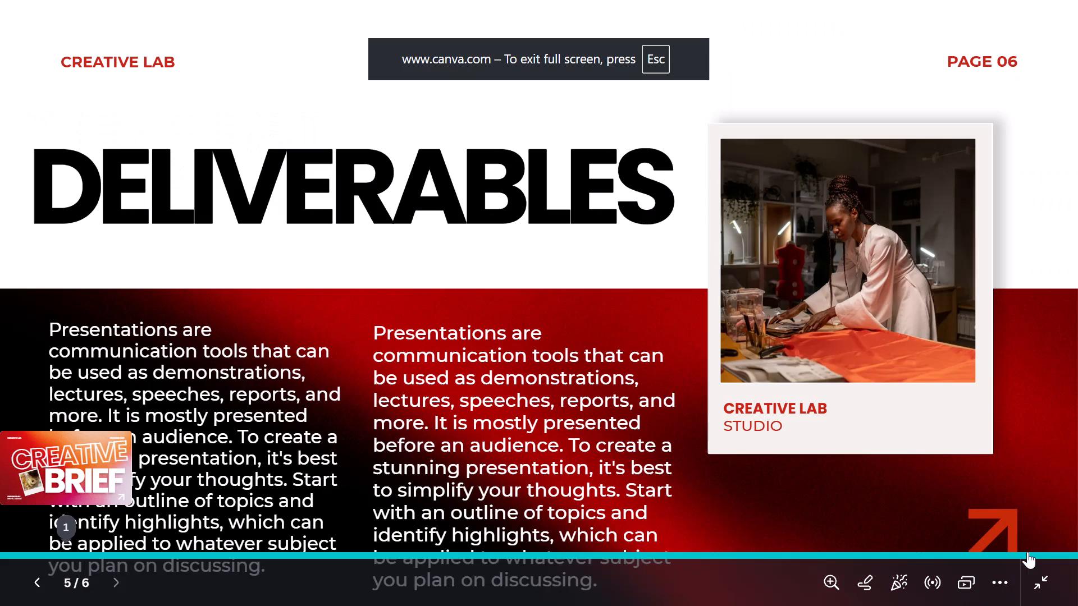
{"action": "key", "text": "Left"}
{"action": "key", "text": "Left"}
{"action": "key", "text": "Left"}
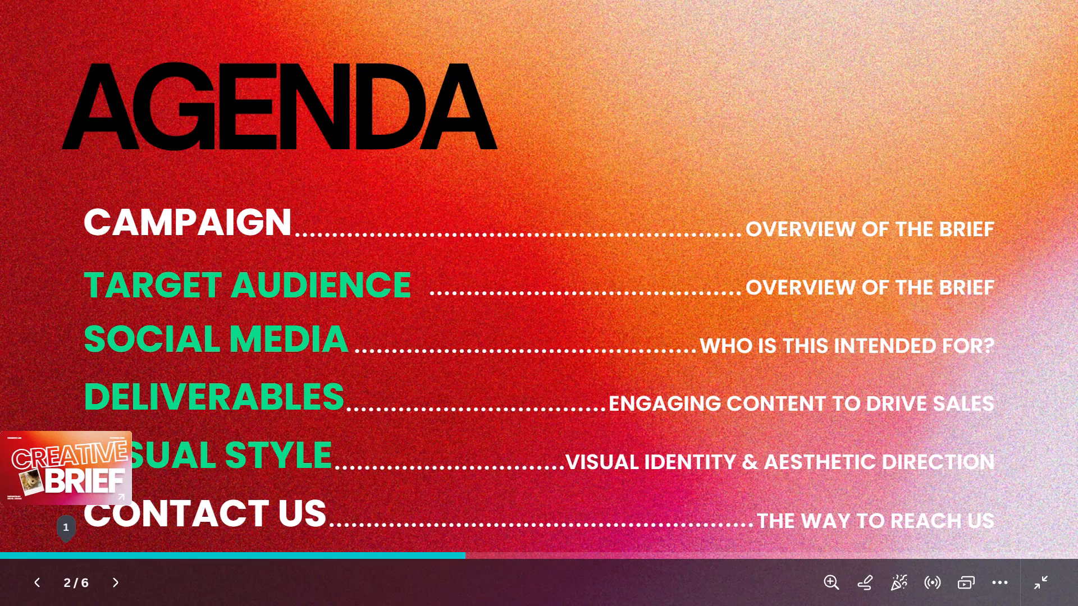
{"action": "key", "text": "Left"}
{"action": "key", "text": "Left"}
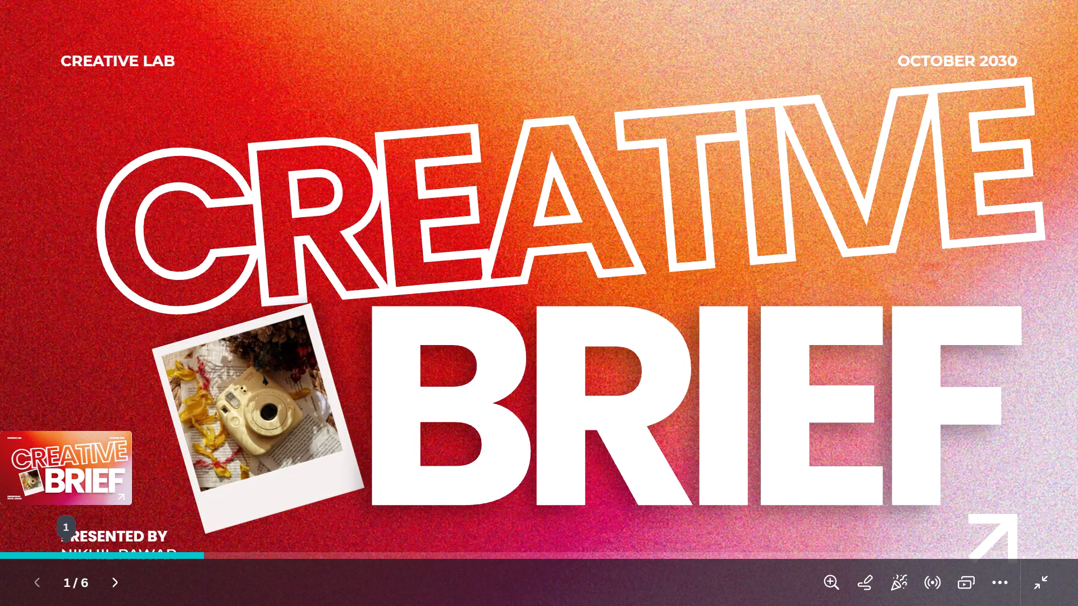
{"action": "key", "text": "Left"}
{"action": "key", "text": "Return"}
{"action": "key", "text": "Left"}
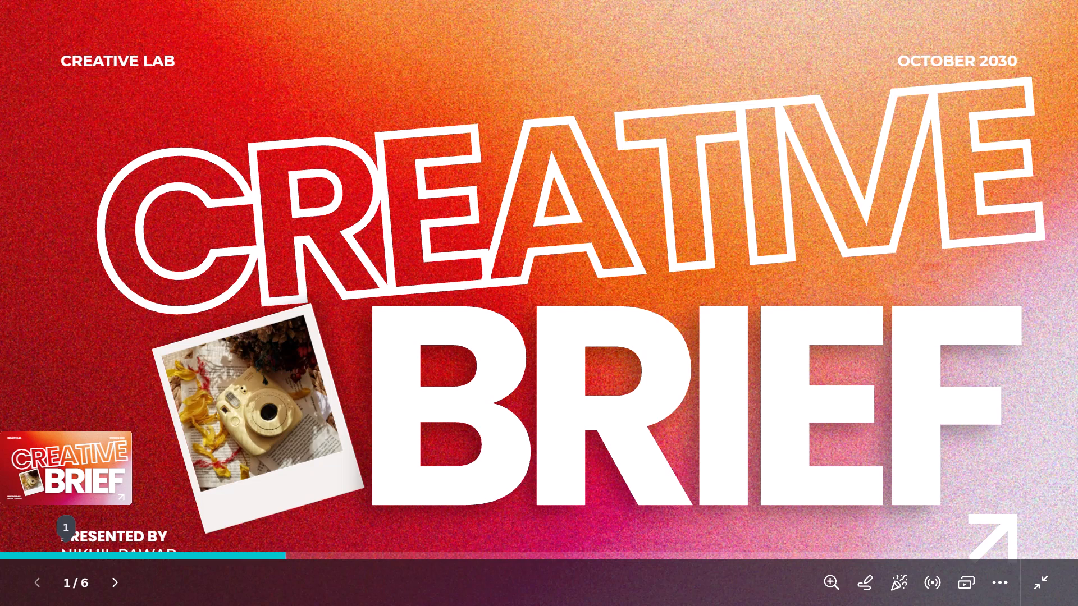
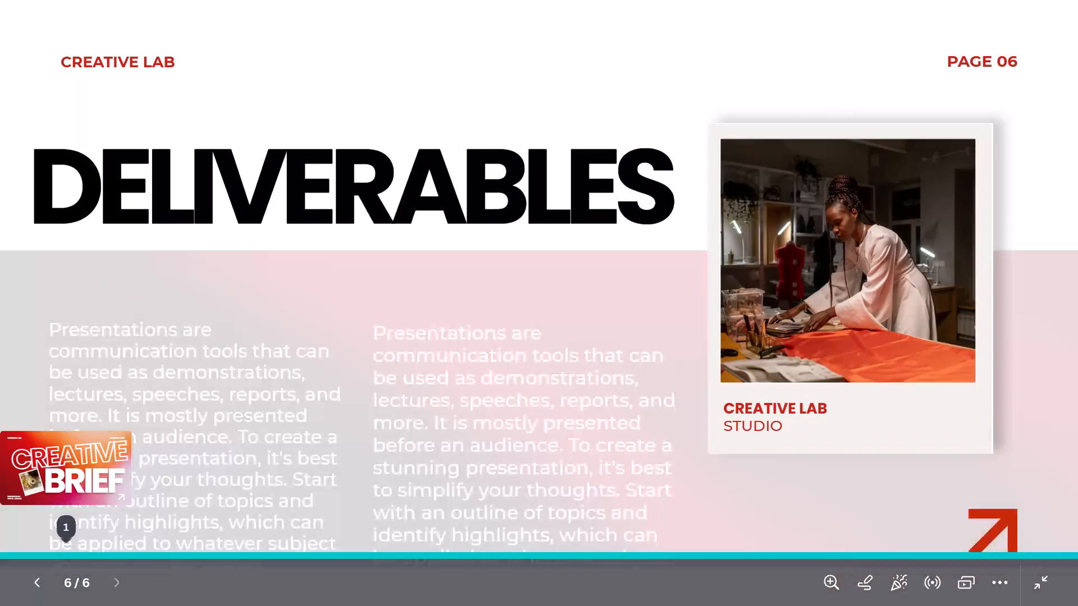
Exit the full-screen presentation and return to the editor.
{"action": "left_click", "coordinate": [1051, 576]}
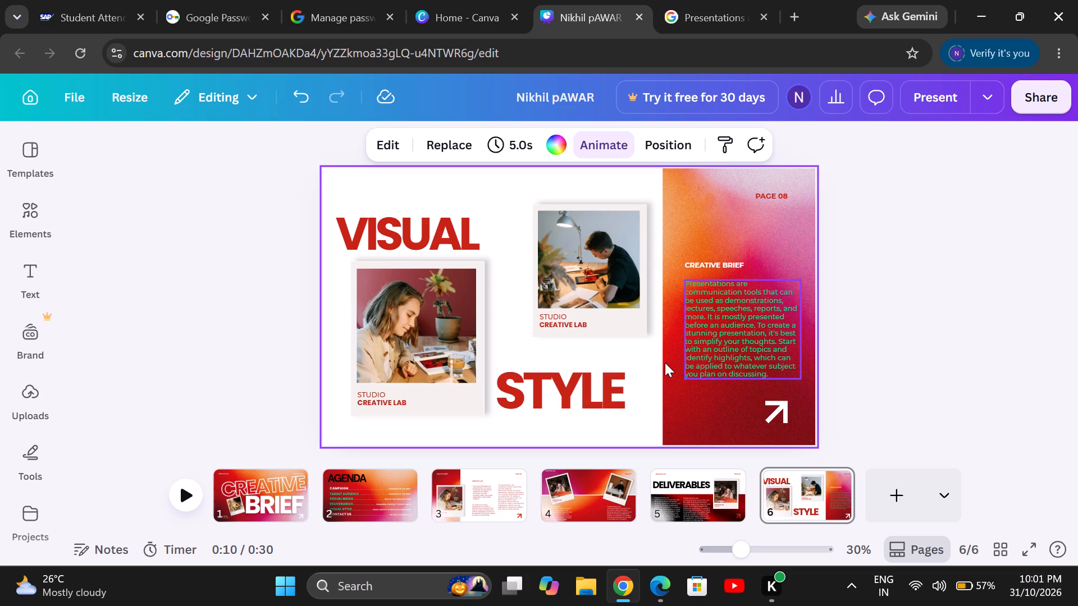
{"action": "scroll", "coordinate": [665, 362], "scroll_direction": "down", "scroll_amount": 1}
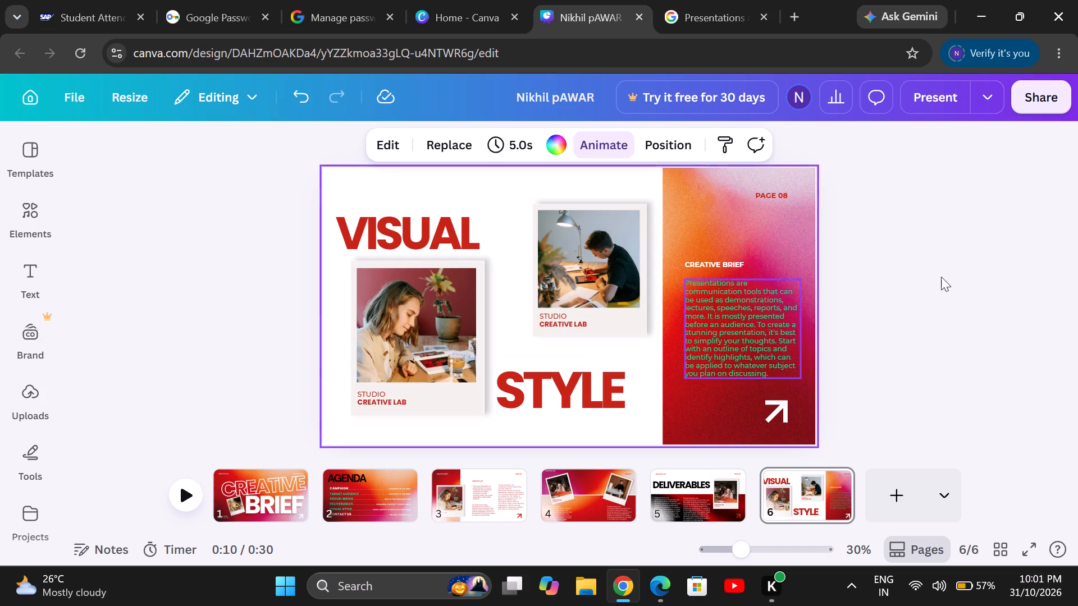
Apply the THANK YOU! layout from the Red and Orange Gradient Bold Creative template to page 6.
{"action": "left_click", "coordinate": [40, 287]}
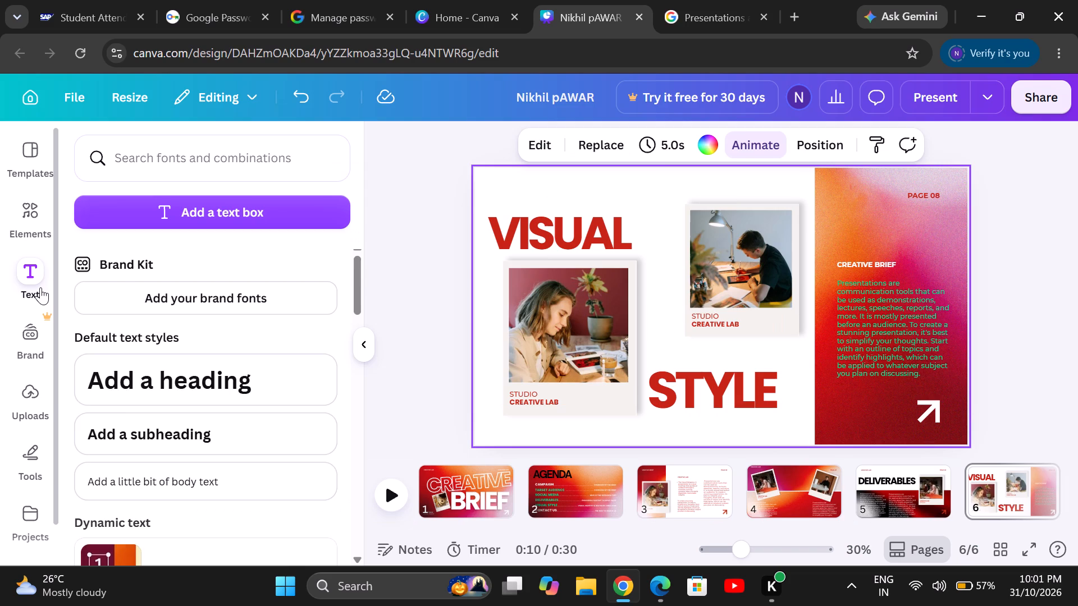
{"action": "left_click", "coordinate": [35, 151]}
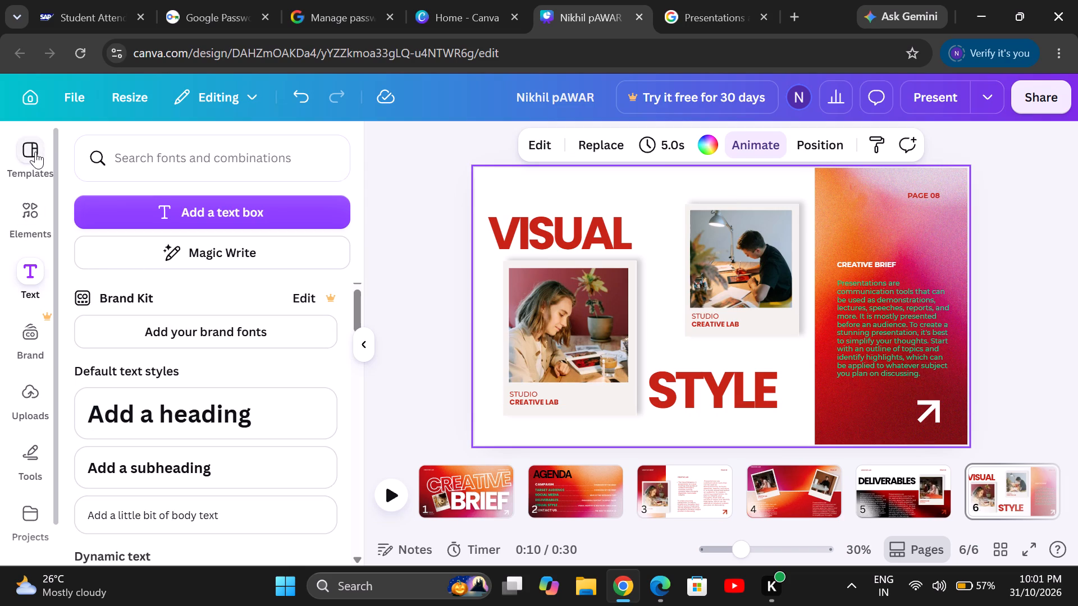
{"action": "left_click", "coordinate": [168, 397]}
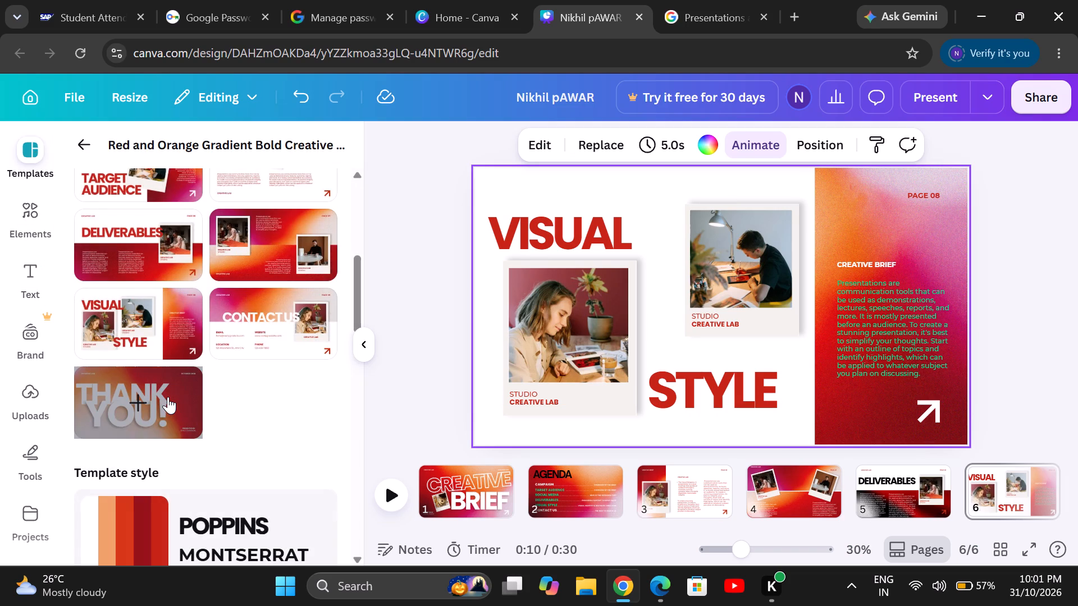
{"action": "left_click_drag", "start_coordinate": [168, 397], "coordinate": [358, 454]}
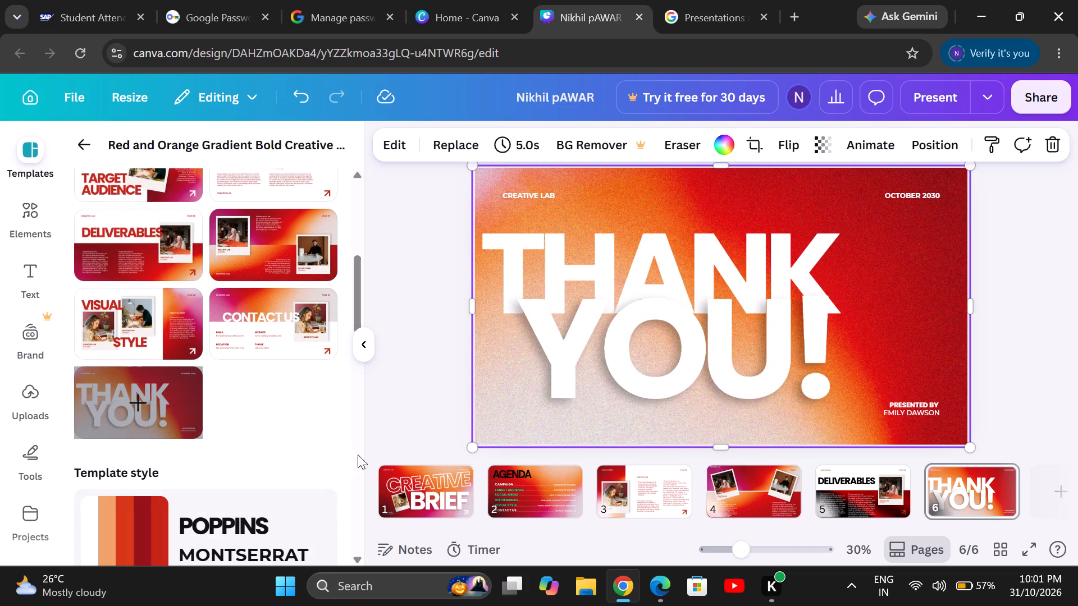
Shift the YOU! text slightly to the right beneath THANK on page 6.
{"action": "left_click_drag", "start_coordinate": [358, 454], "coordinate": [476, 387]}
{"action": "left_click_drag", "start_coordinate": [573, 405], "coordinate": [624, 355]}
{"action": "left_click_drag", "start_coordinate": [705, 307], "coordinate": [693, 352]}
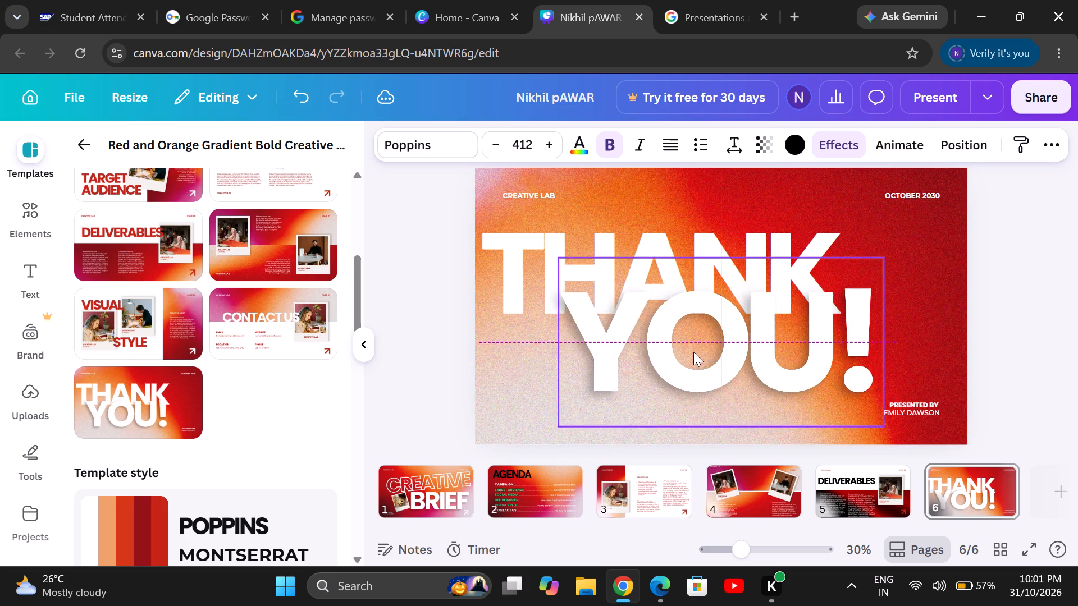
{"action": "left_click_drag", "start_coordinate": [693, 352], "coordinate": [689, 357]}
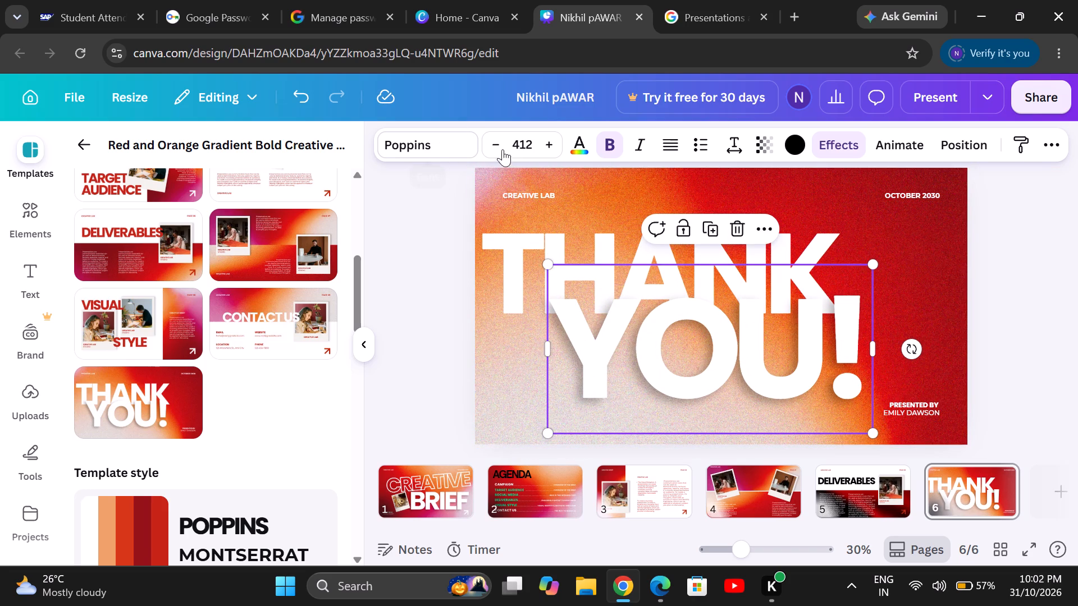
Try the Amsterdam One font on the YOU! text, and settle on Brittany.
{"action": "left_click", "coordinate": [450, 148]}
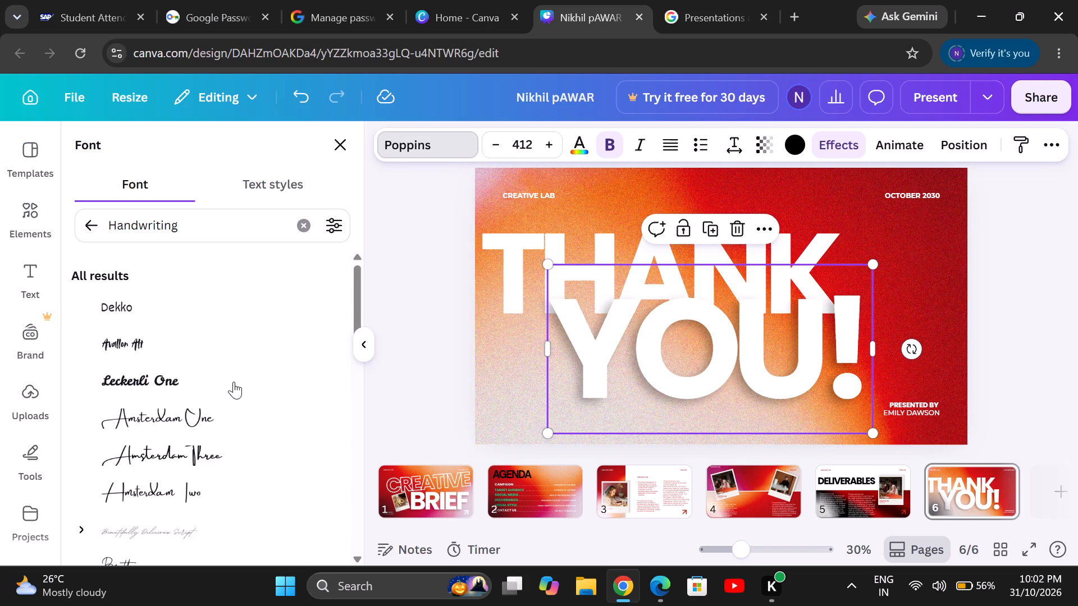
{"action": "left_click", "coordinate": [90, 228]}
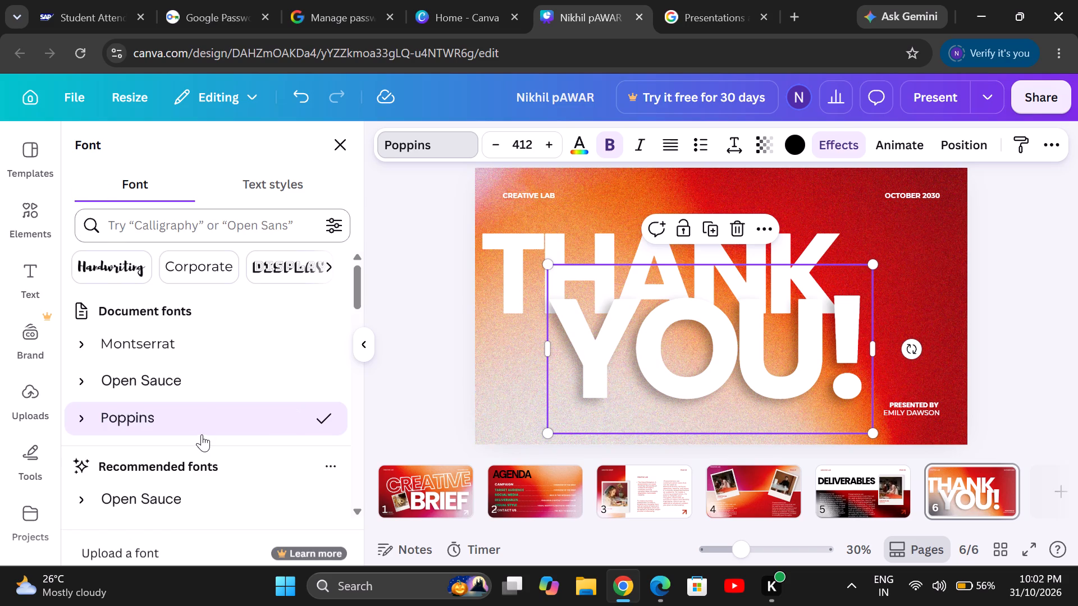
{"action": "scroll", "coordinate": [202, 435], "scroll_direction": "down", "scroll_amount": 5}
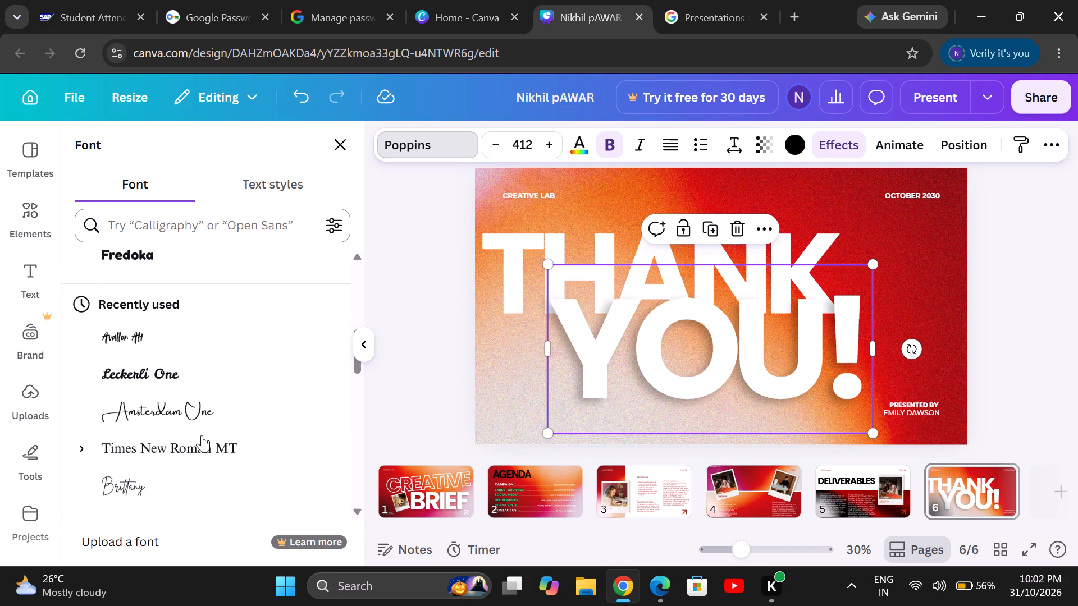
{"action": "scroll", "coordinate": [202, 435], "scroll_direction": "down", "scroll_amount": 1}
{"action": "left_click", "coordinate": [223, 400]}
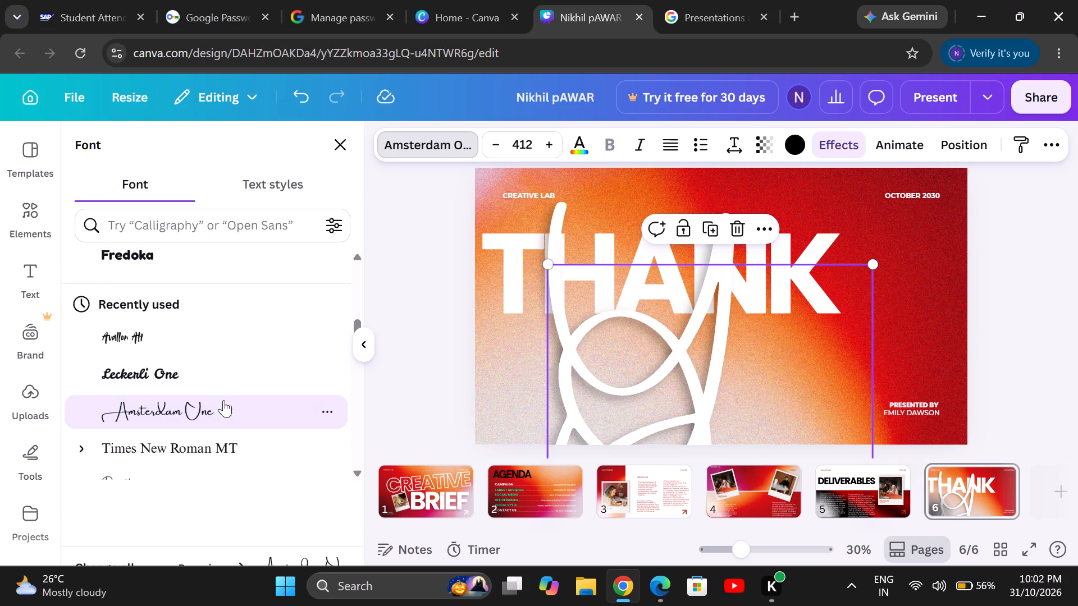
{"action": "scroll", "coordinate": [196, 434], "scroll_direction": "down", "scroll_amount": 1}
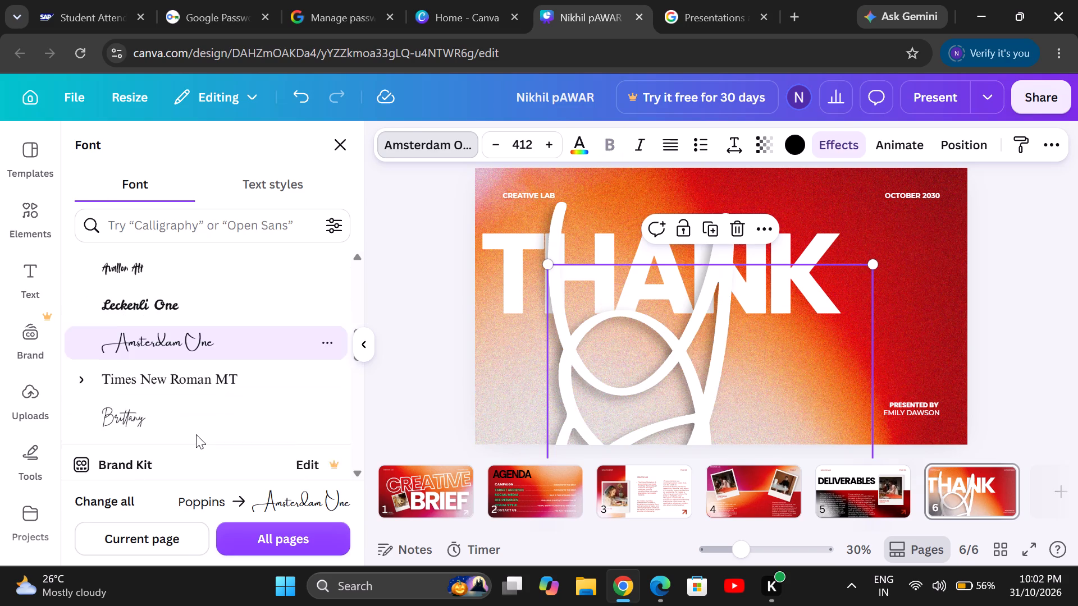
{"action": "scroll", "coordinate": [196, 434], "scroll_direction": "down", "scroll_amount": 1}
{"action": "left_click", "coordinate": [205, 362]}
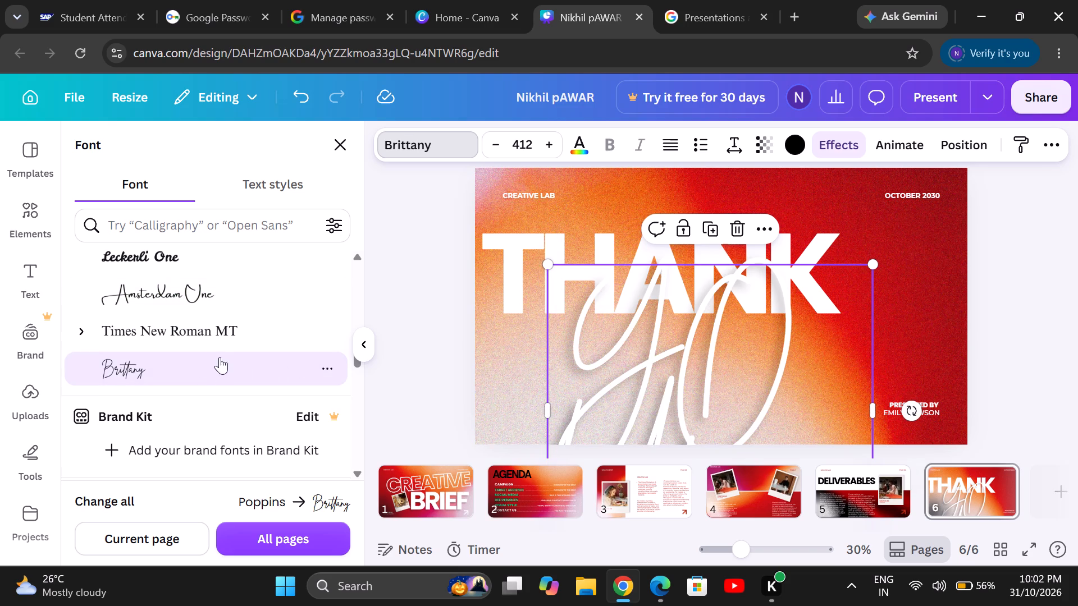
{"action": "scroll", "coordinate": [210, 351], "scroll_direction": "down", "scroll_amount": 1}
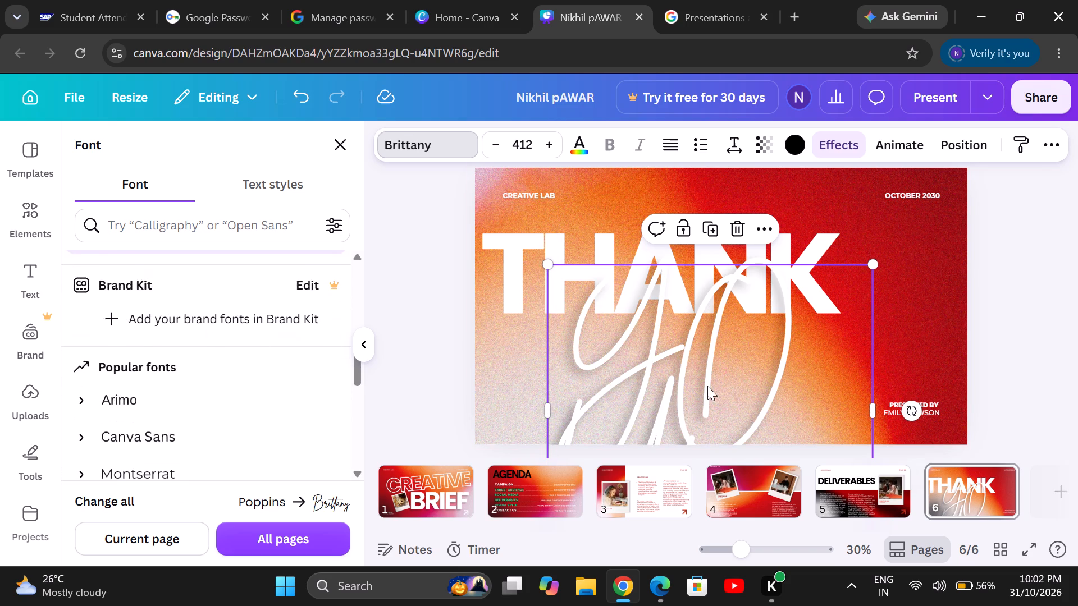
Widen the YOU! text box to fit one line, scale the text down to size 218, and centre it below THANK.
{"action": "left_click_drag", "start_coordinate": [872, 412], "coordinate": [873, 406]}
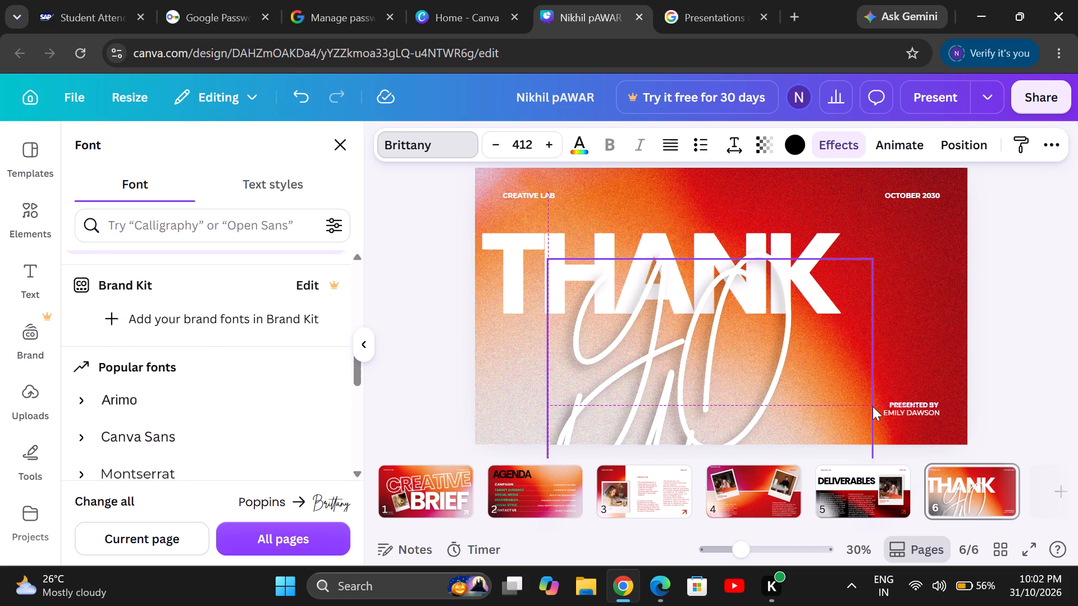
{"action": "left_click_drag", "start_coordinate": [873, 406], "coordinate": [869, 423]}
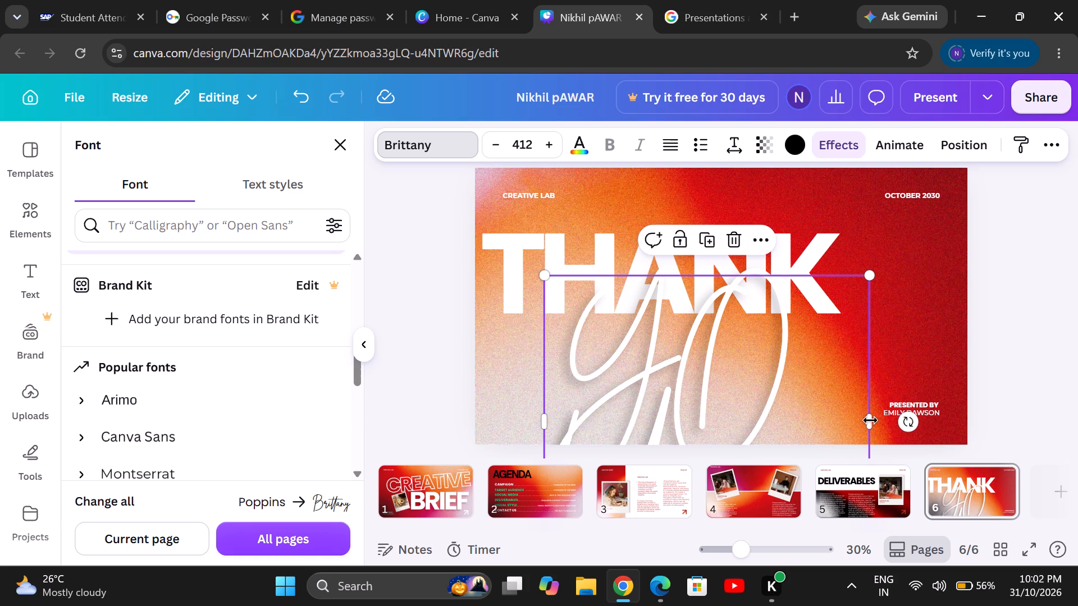
{"action": "left_click_drag", "start_coordinate": [873, 421], "coordinate": [896, 422]}
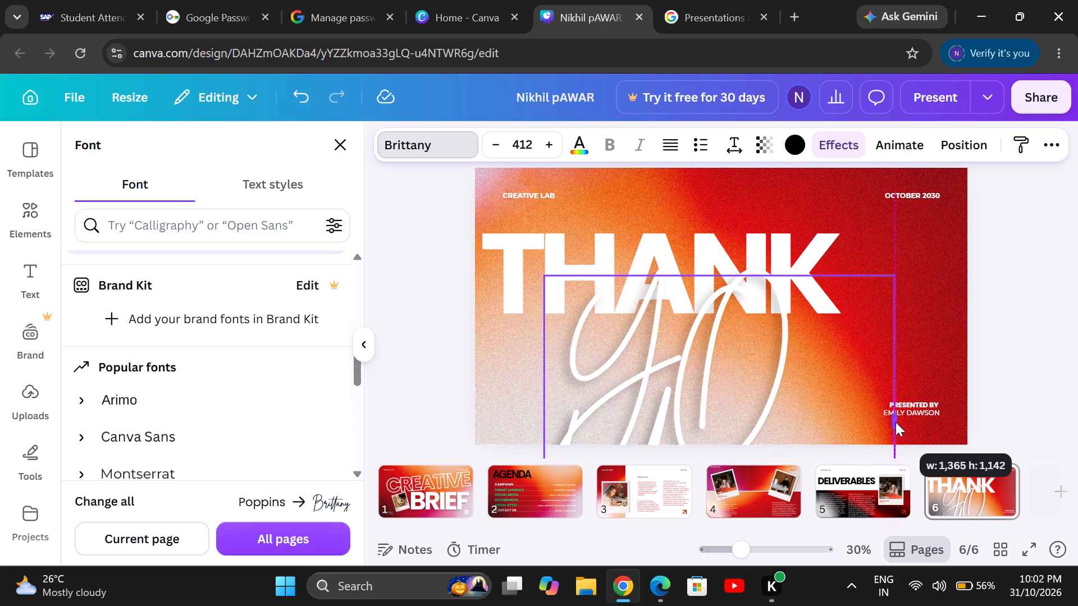
{"action": "left_click_drag", "start_coordinate": [896, 422], "coordinate": [957, 387]}
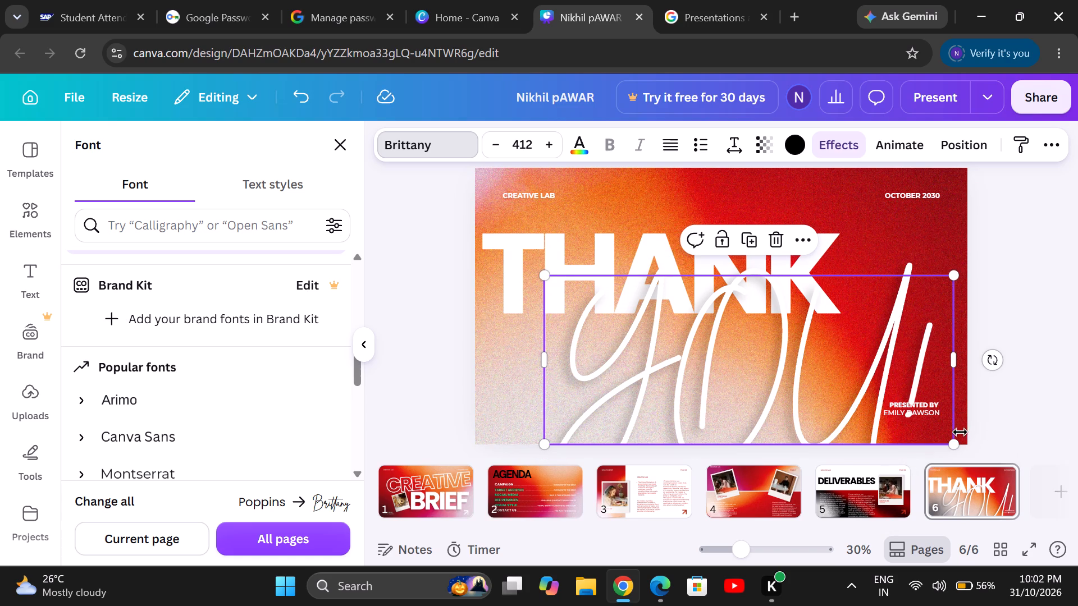
{"action": "left_click_drag", "start_coordinate": [953, 444], "coordinate": [864, 382]}
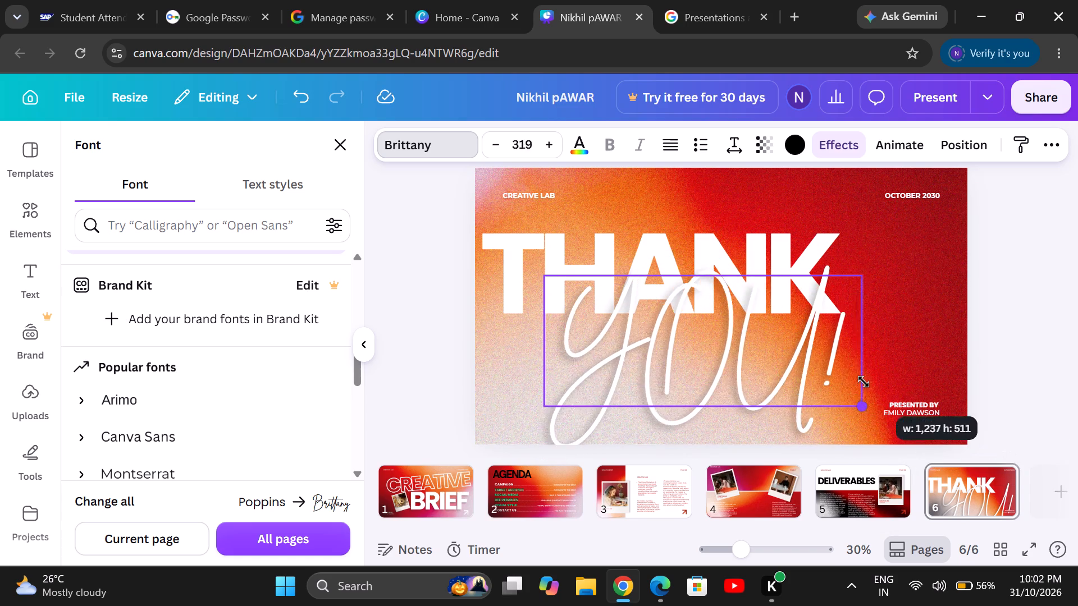
{"action": "left_click_drag", "start_coordinate": [864, 382], "coordinate": [794, 284]}
{"action": "left_click_drag", "start_coordinate": [693, 306], "coordinate": [714, 341]}
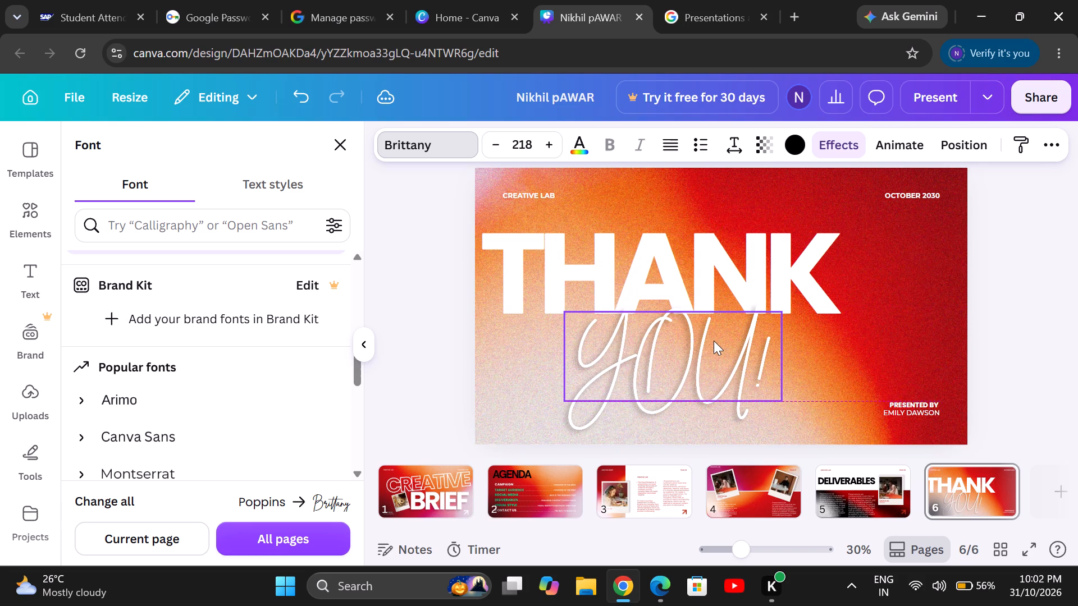
{"action": "left_click_drag", "start_coordinate": [714, 341], "coordinate": [721, 343]}
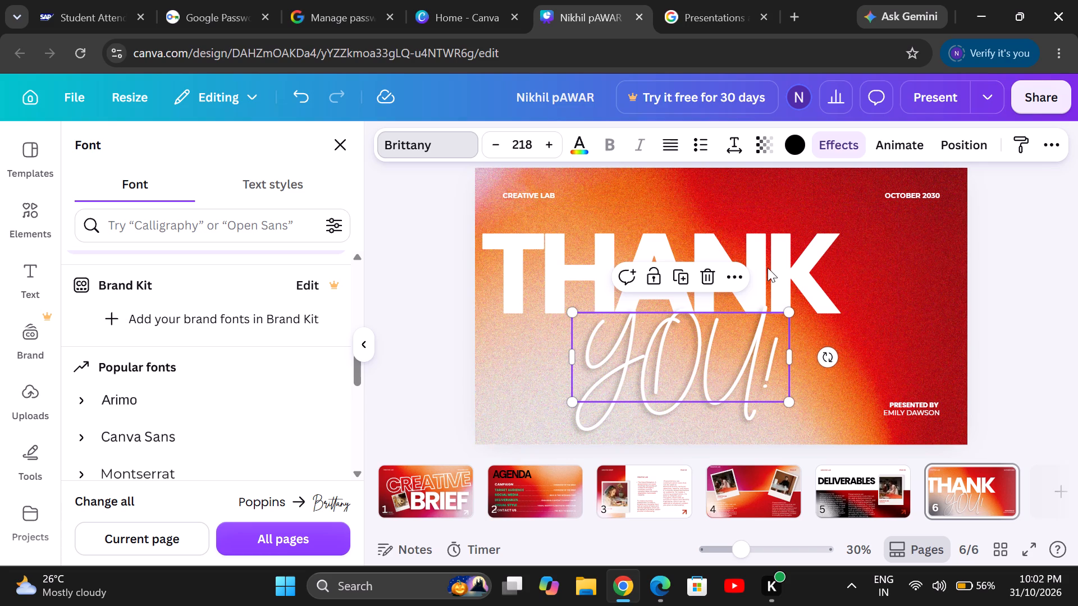
Move the THANK heading slightly down and right, and enlarge it to size 341.
{"action": "left_click_drag", "start_coordinate": [768, 268], "coordinate": [769, 279]}
{"action": "left_click_drag", "start_coordinate": [771, 279], "coordinate": [789, 267]}
{"action": "left_click_drag", "start_coordinate": [789, 267], "coordinate": [800, 280]}
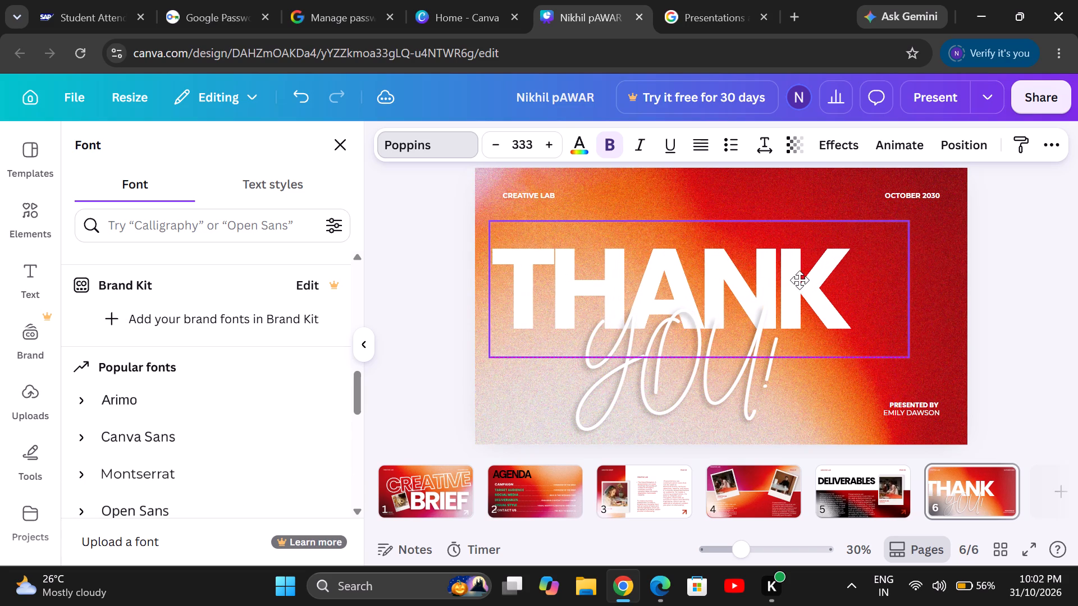
{"action": "left_click_drag", "start_coordinate": [800, 280], "coordinate": [798, 276]}
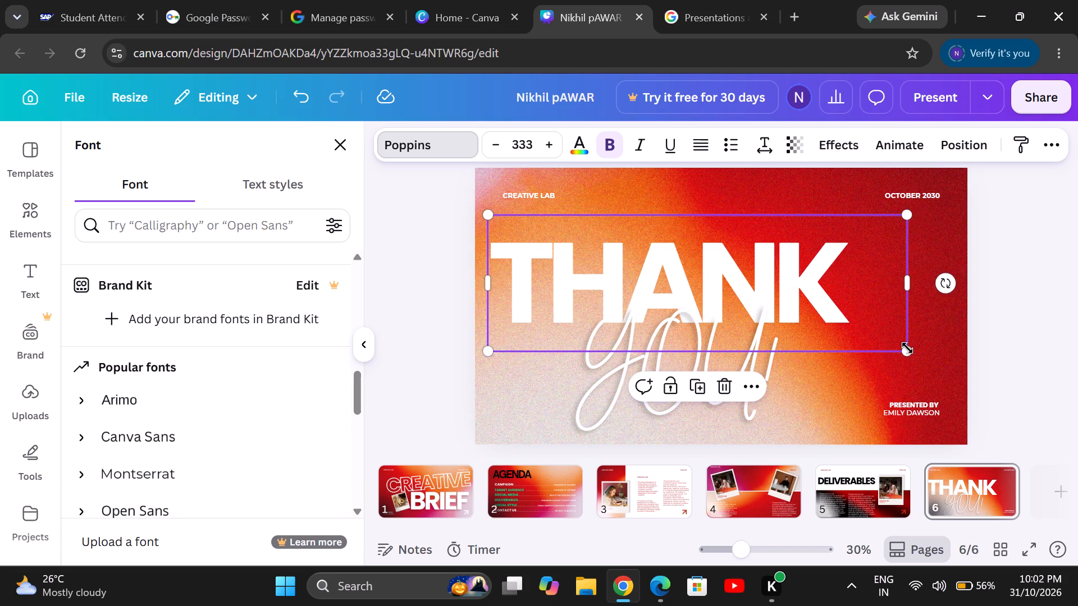
{"action": "left_click_drag", "start_coordinate": [907, 351], "coordinate": [914, 361]}
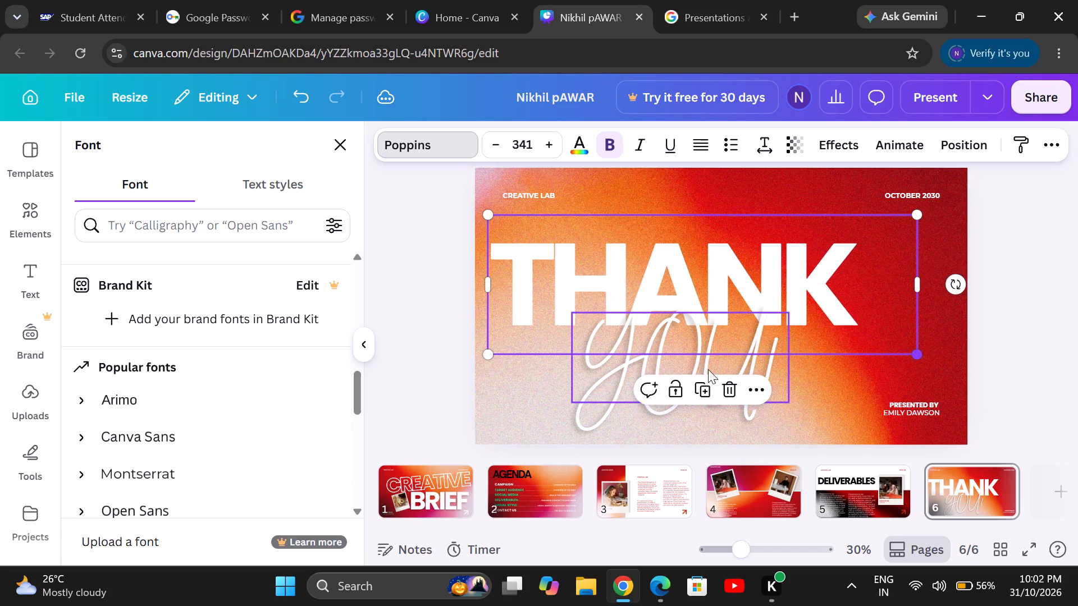
Move the YOU! text slightly down and right, just below the enlarged THANK heading.
{"action": "left_click_drag", "start_coordinate": [709, 369], "coordinate": [738, 378]}
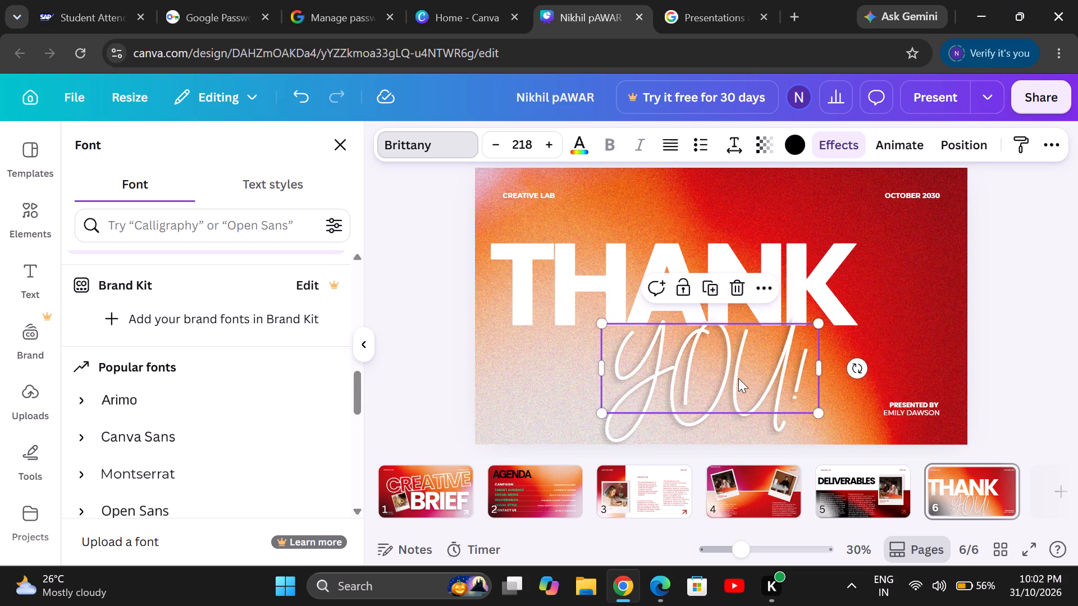
{"action": "left_click", "coordinate": [738, 378]}
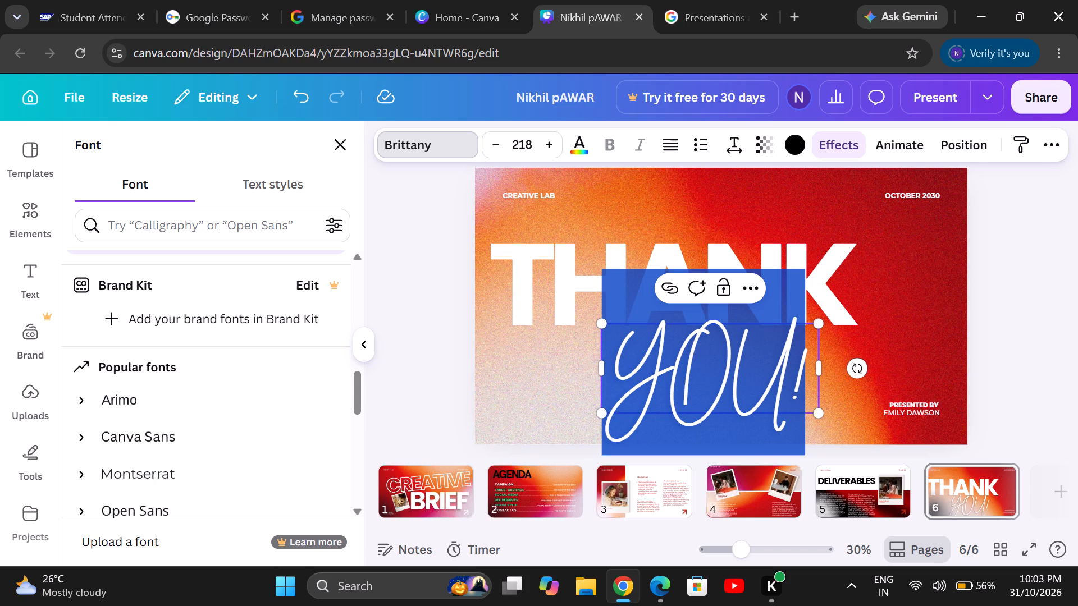
{"action": "left_click", "coordinate": [555, 393]}
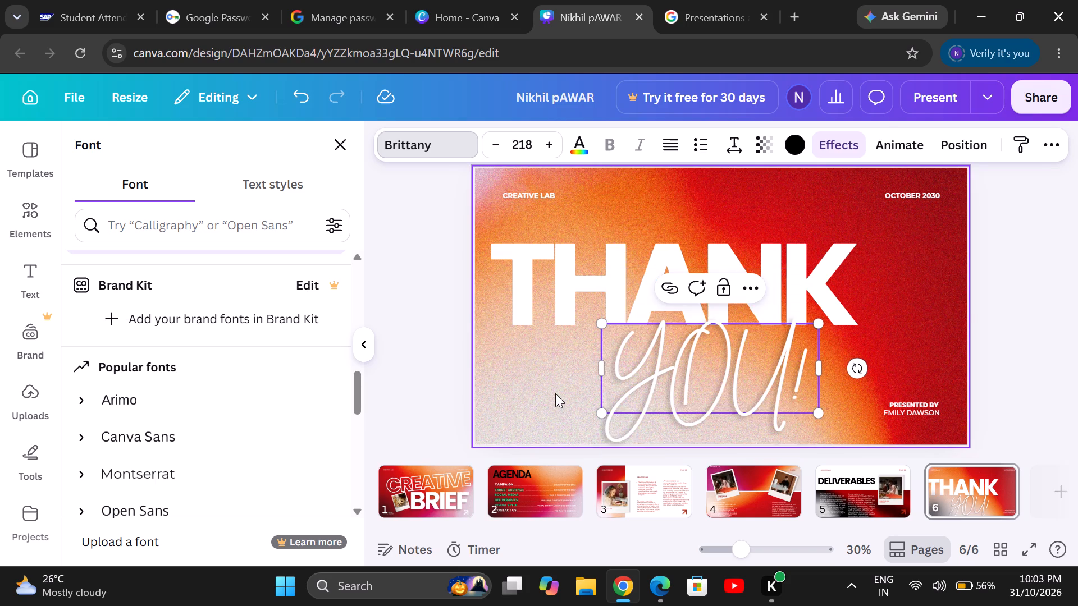
Change the YOU! text colour to vivid turquoise #06da87.
{"action": "left_click", "coordinate": [682, 375]}
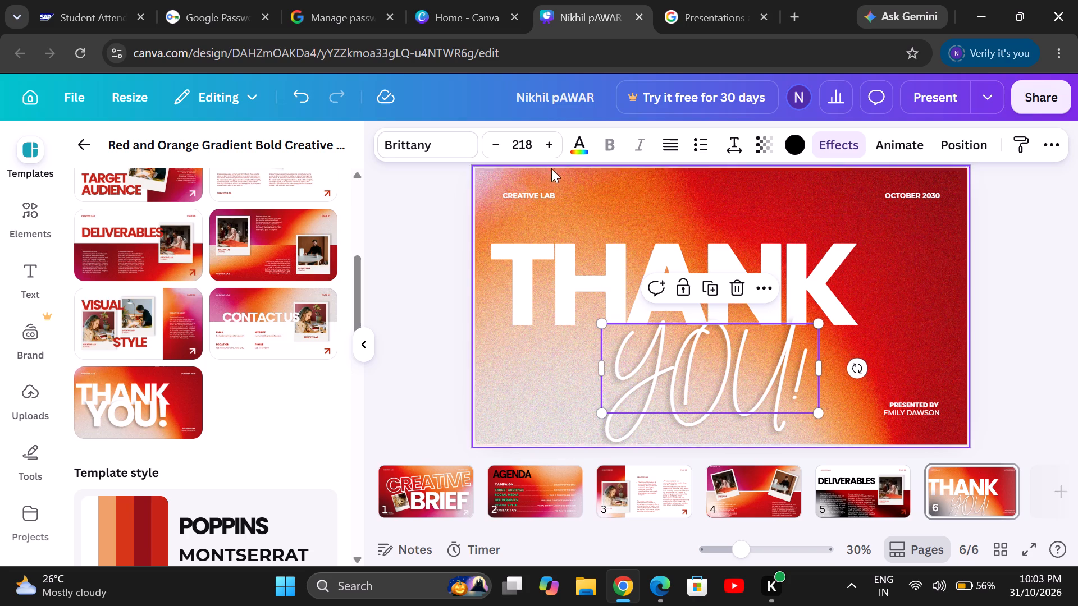
{"action": "left_click", "coordinate": [574, 144]}
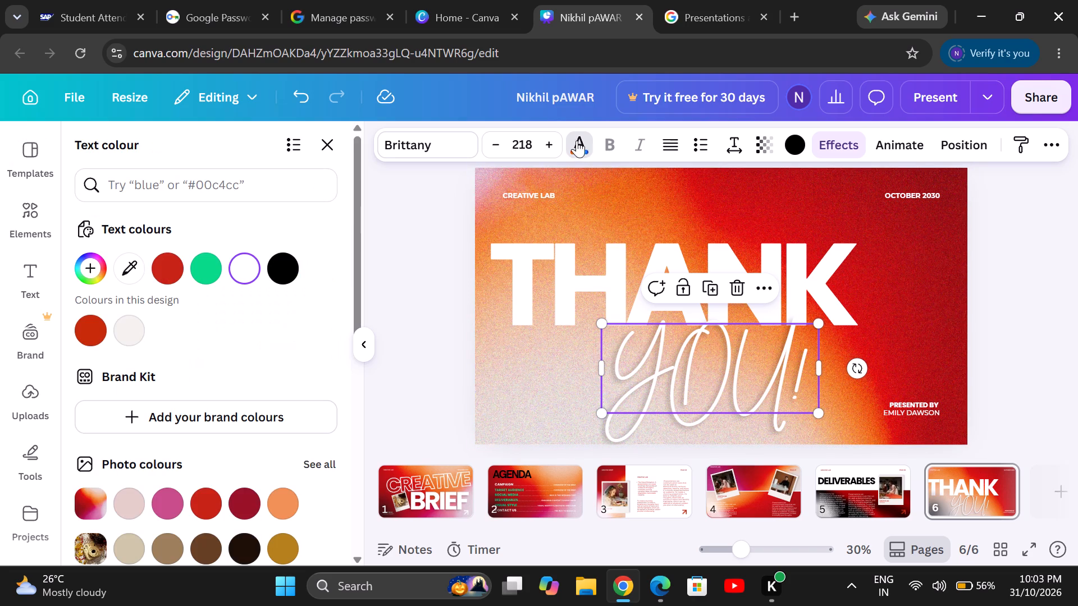
{"action": "left_click", "coordinate": [574, 139]}
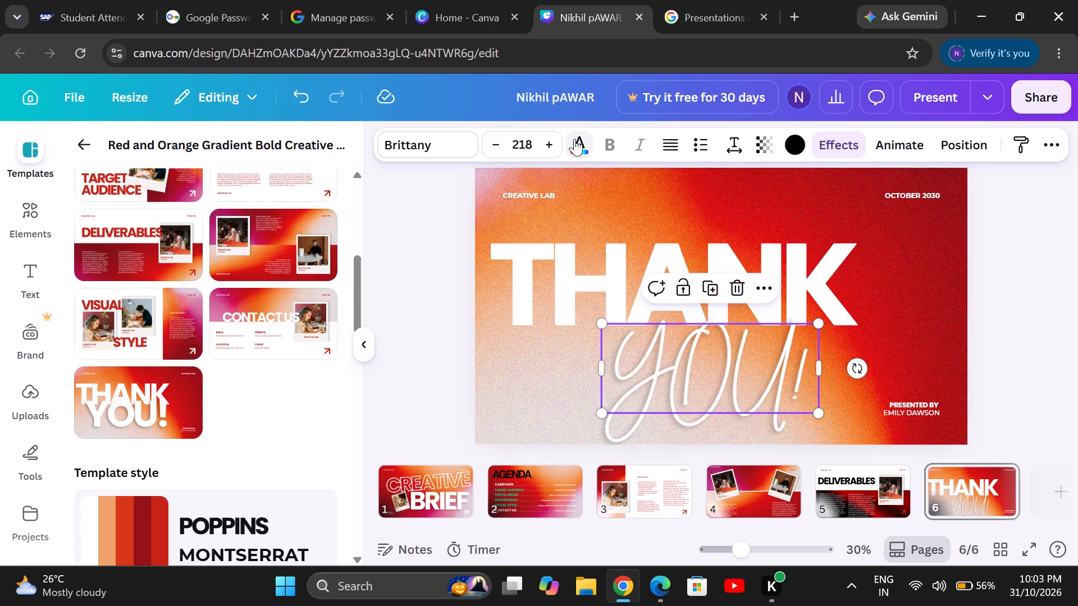
{"action": "left_click", "coordinate": [581, 145]}
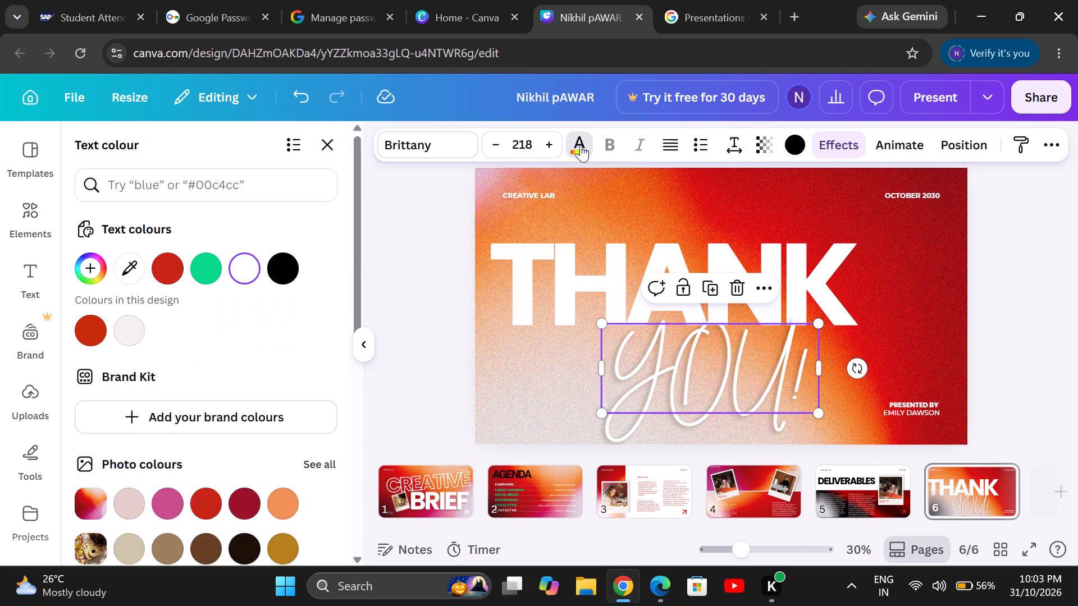
{"action": "left_click", "coordinate": [195, 264]}
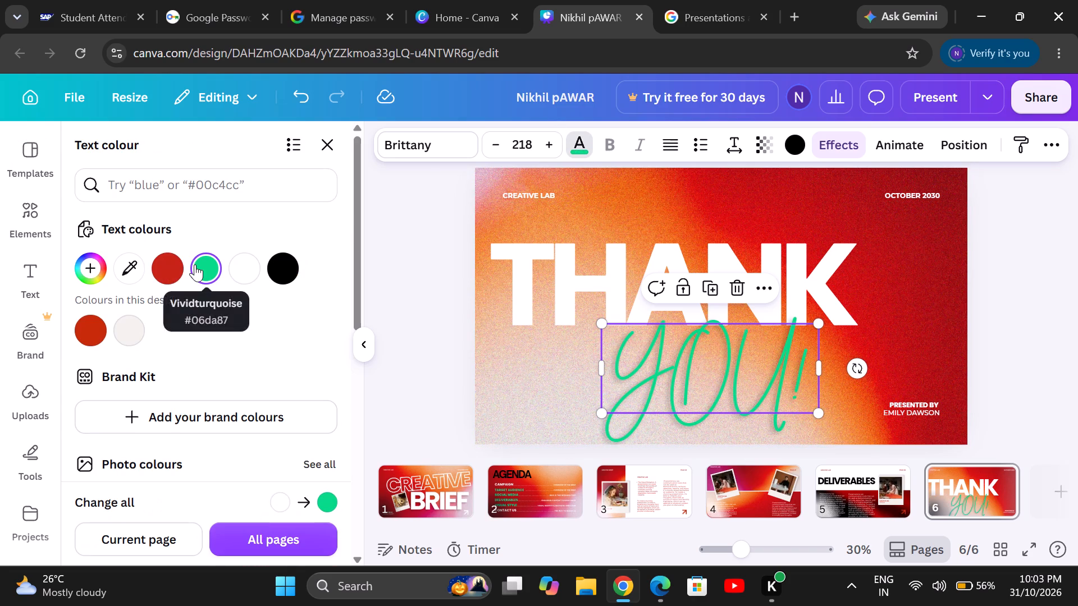
{"action": "left_click", "coordinate": [610, 300]}
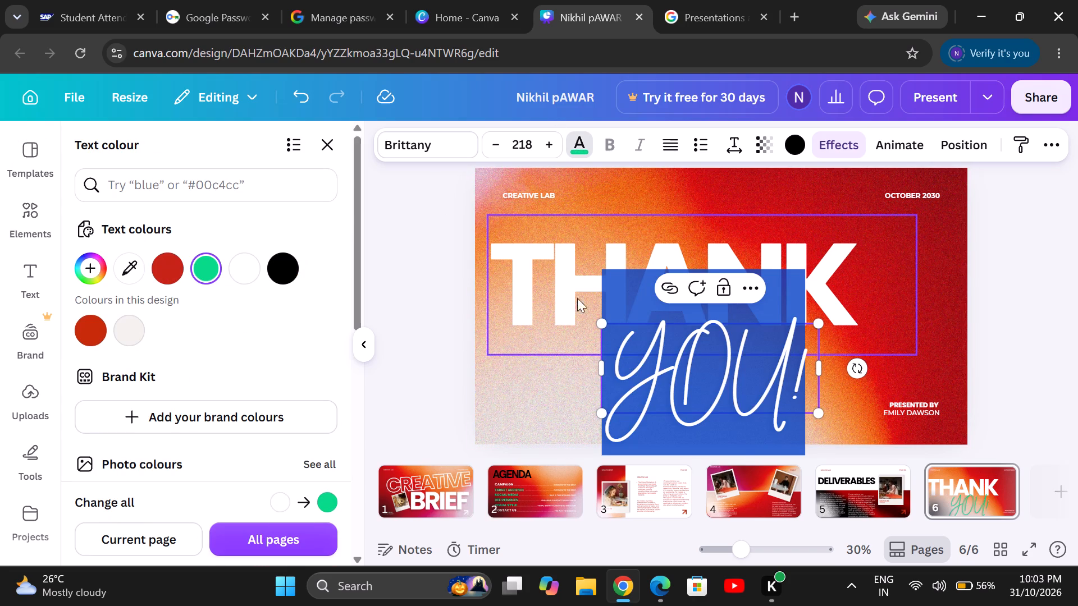
Change the THANK heading's text colour to black.
{"action": "left_click", "coordinate": [540, 290]}
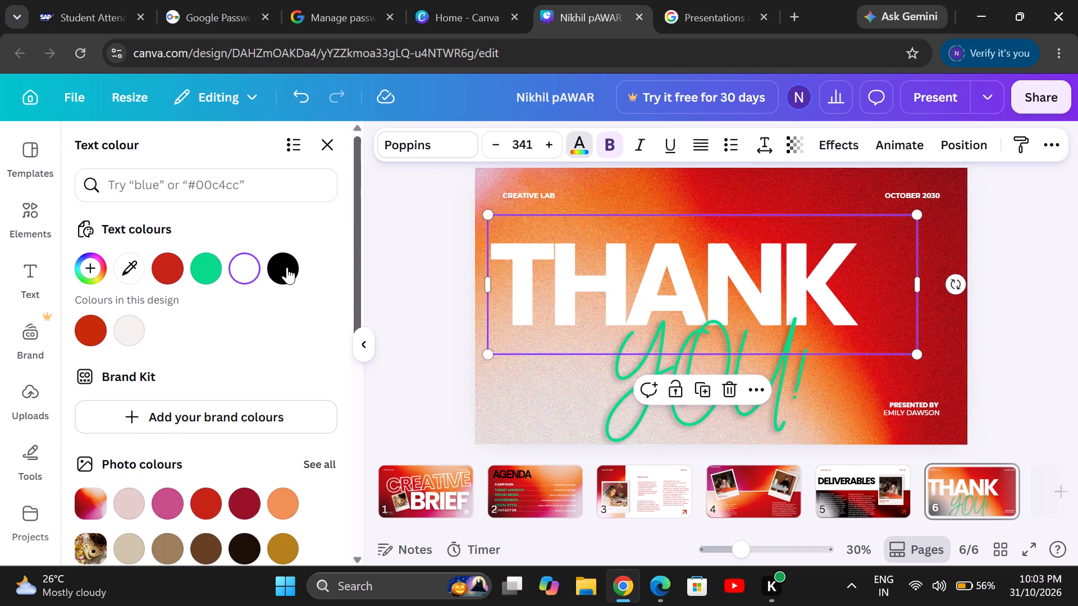
{"action": "left_click", "coordinate": [288, 267]}
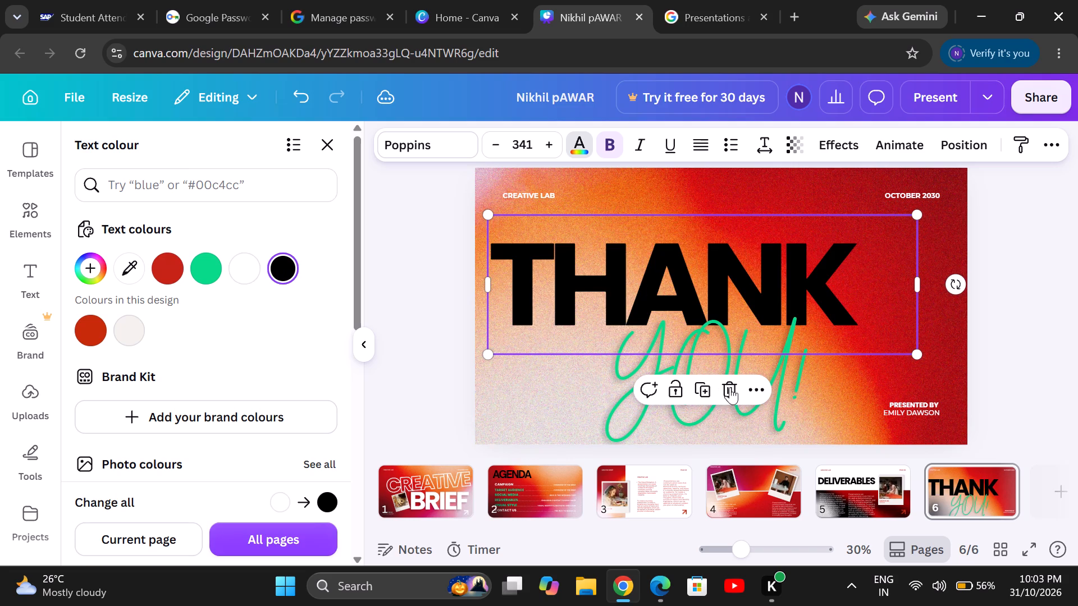
{"action": "left_click", "coordinate": [743, 383]}
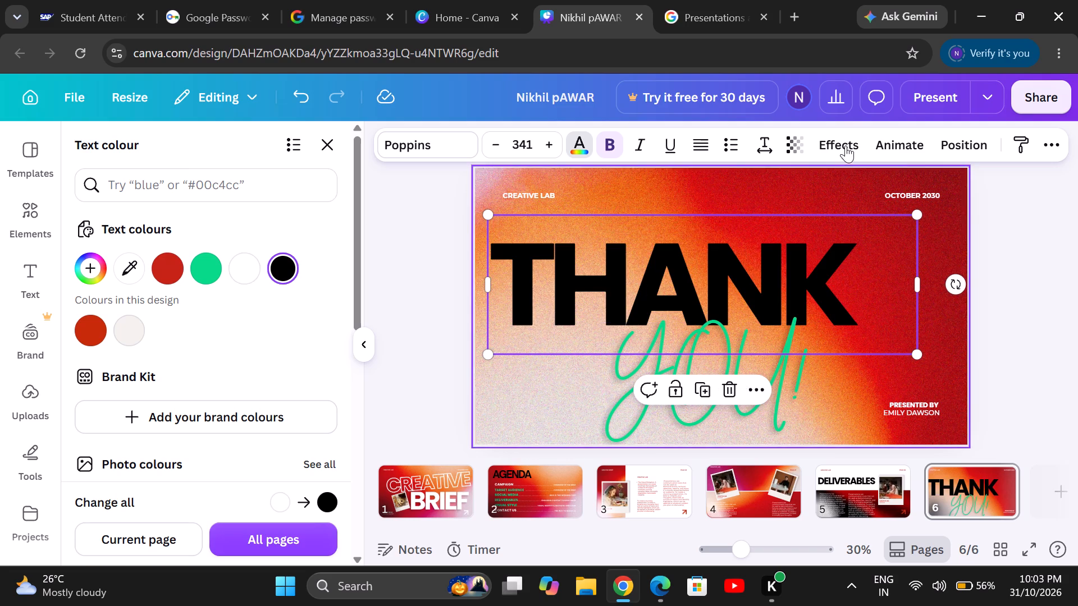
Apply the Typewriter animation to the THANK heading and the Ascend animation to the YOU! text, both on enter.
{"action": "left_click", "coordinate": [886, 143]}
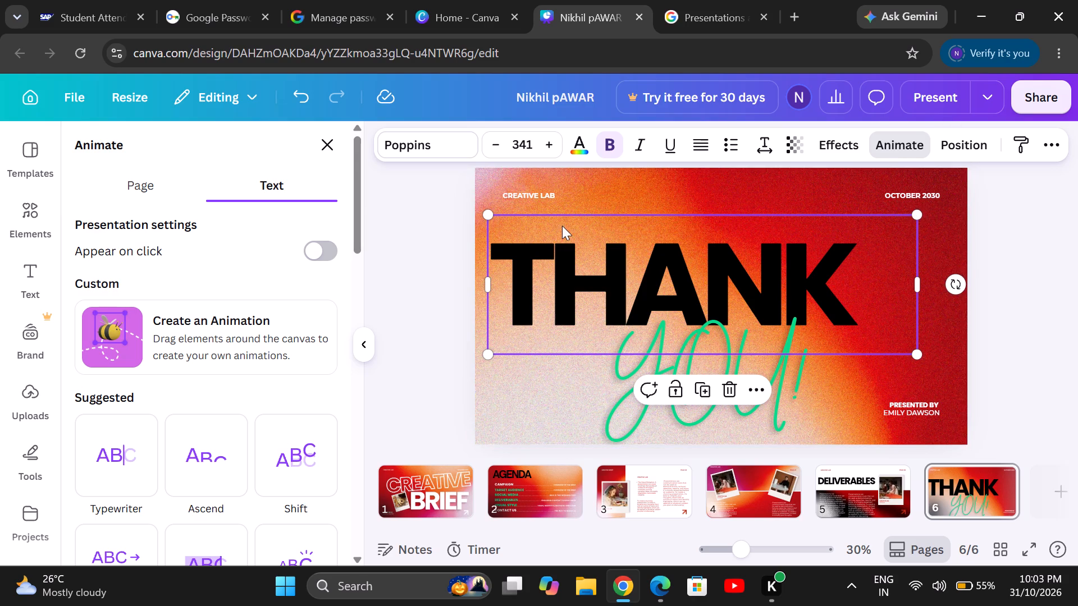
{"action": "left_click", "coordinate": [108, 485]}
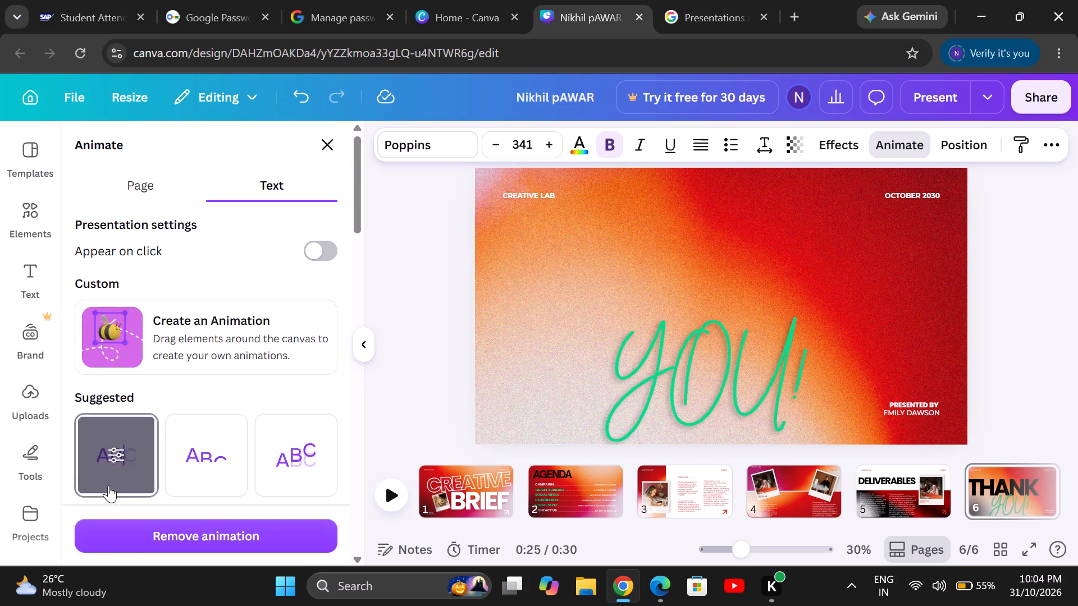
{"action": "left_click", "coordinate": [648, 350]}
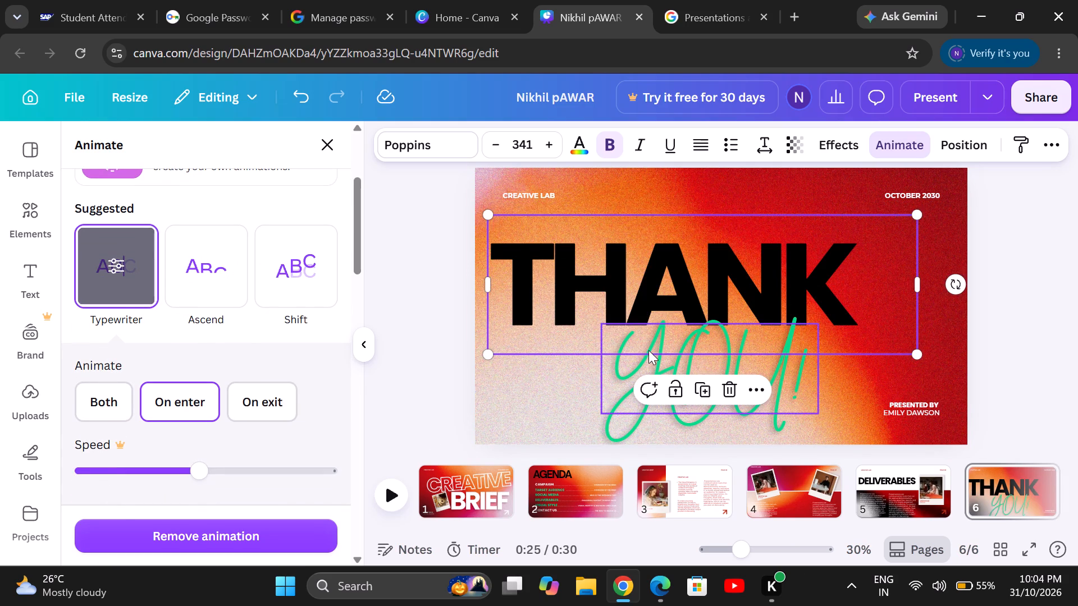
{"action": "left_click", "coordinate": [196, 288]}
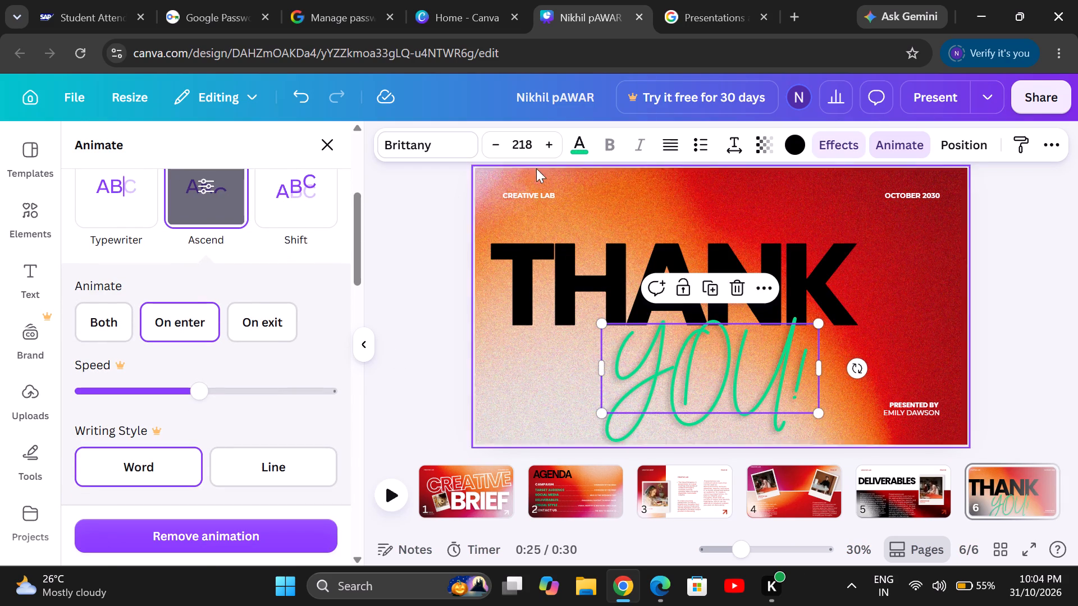
Apply the Corporate page animation, on enter, to the whole closing page.
{"action": "left_click", "coordinate": [789, 212]}
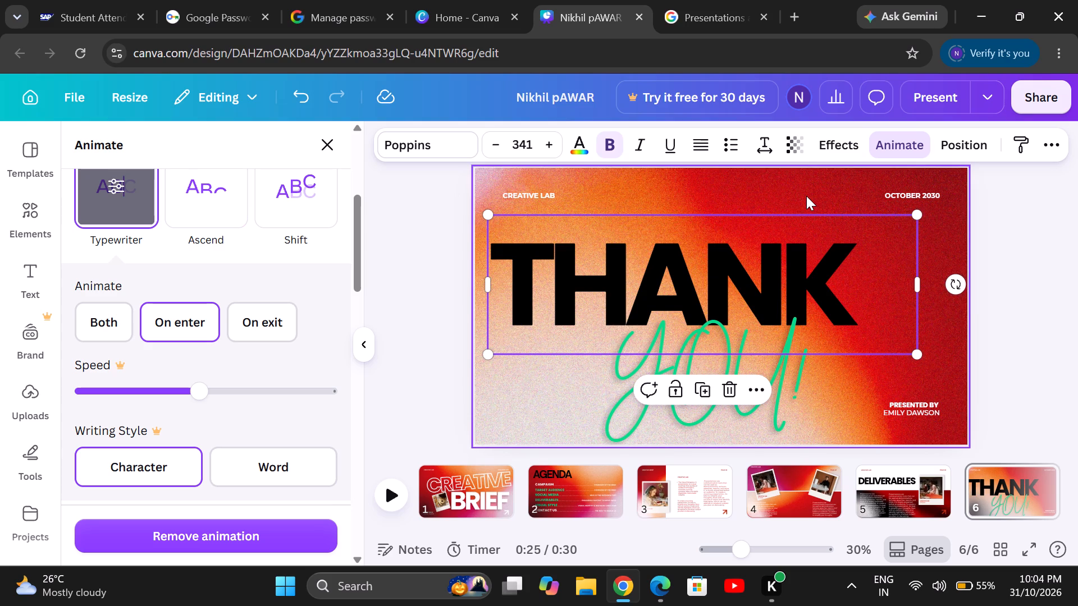
{"action": "left_click", "coordinate": [806, 196]}
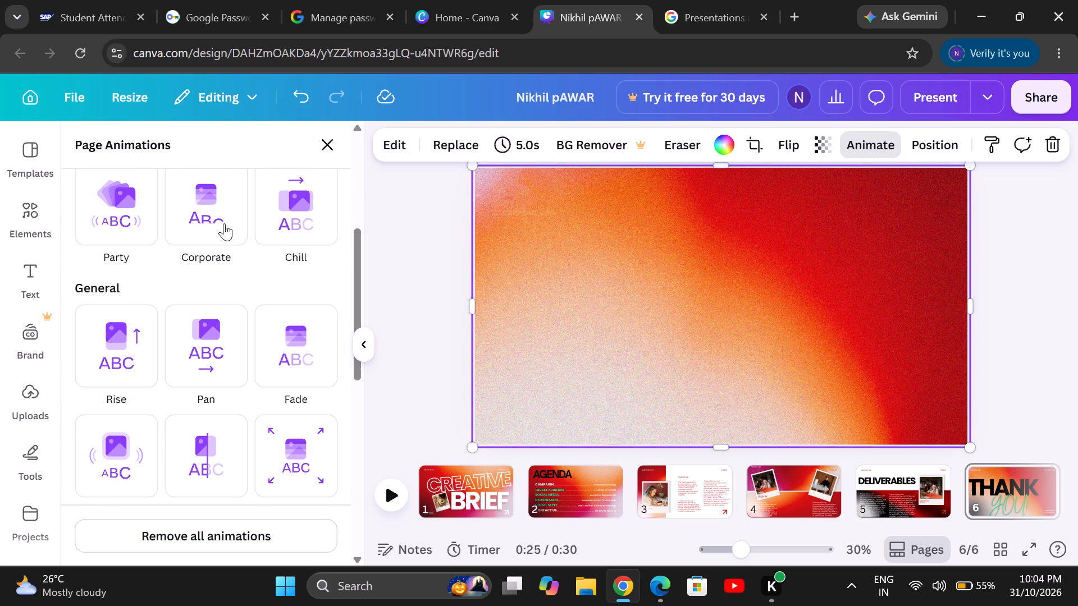
{"action": "left_click", "coordinate": [222, 221]}
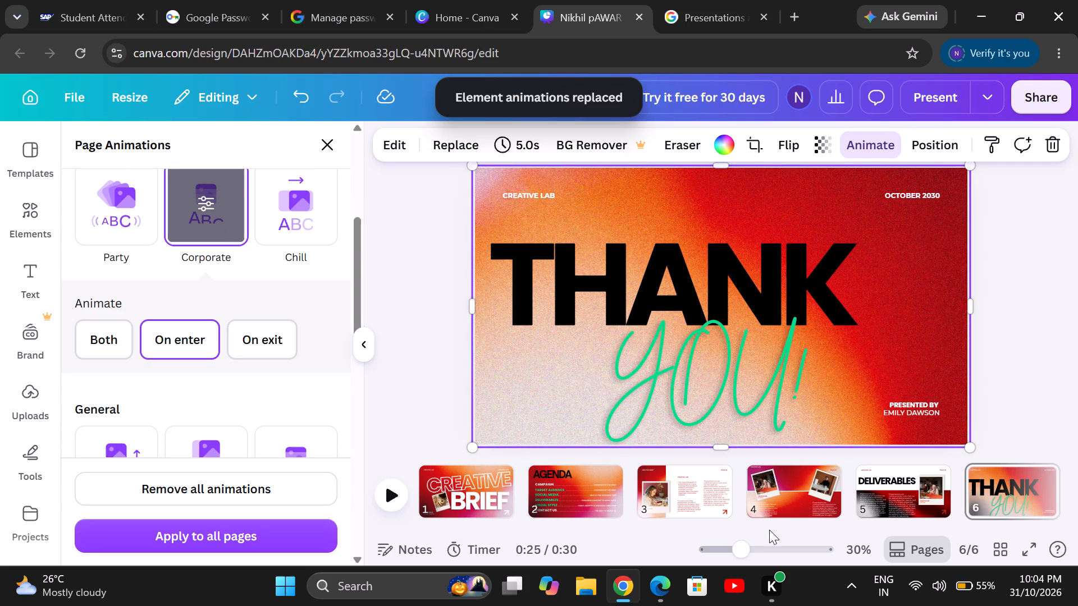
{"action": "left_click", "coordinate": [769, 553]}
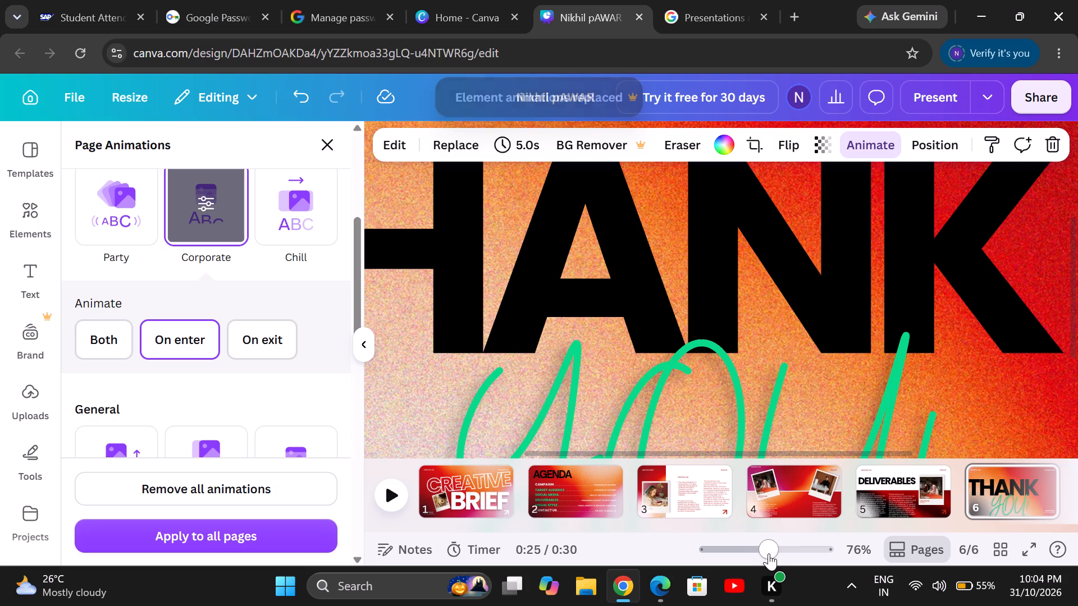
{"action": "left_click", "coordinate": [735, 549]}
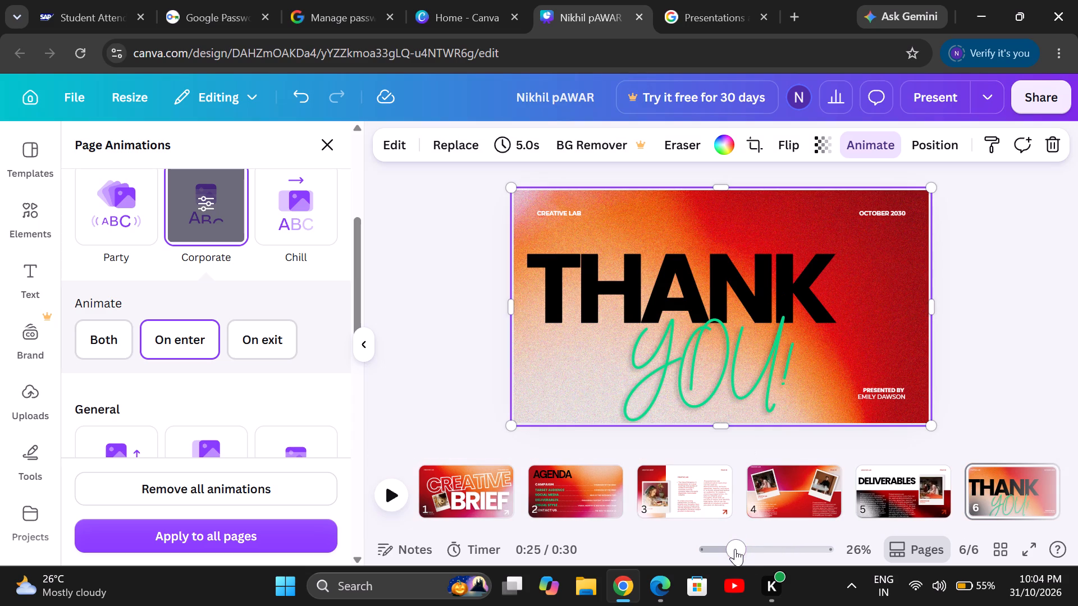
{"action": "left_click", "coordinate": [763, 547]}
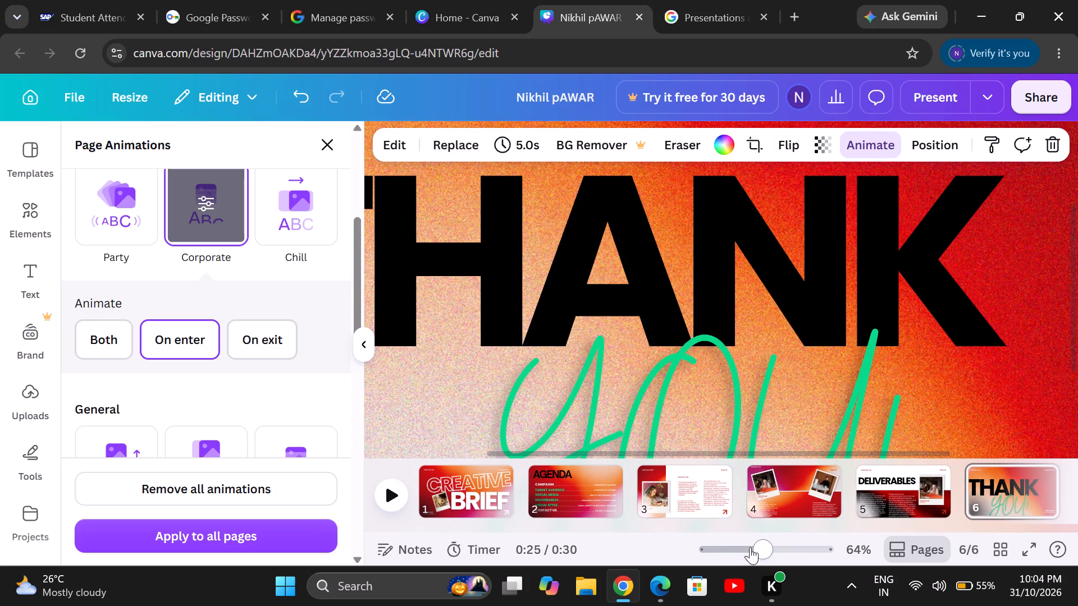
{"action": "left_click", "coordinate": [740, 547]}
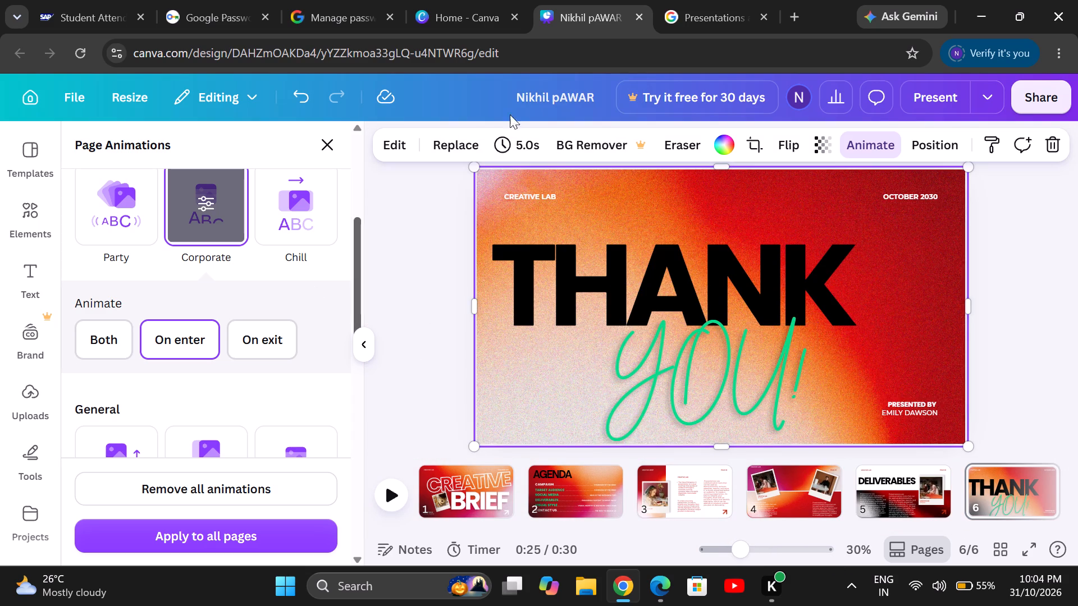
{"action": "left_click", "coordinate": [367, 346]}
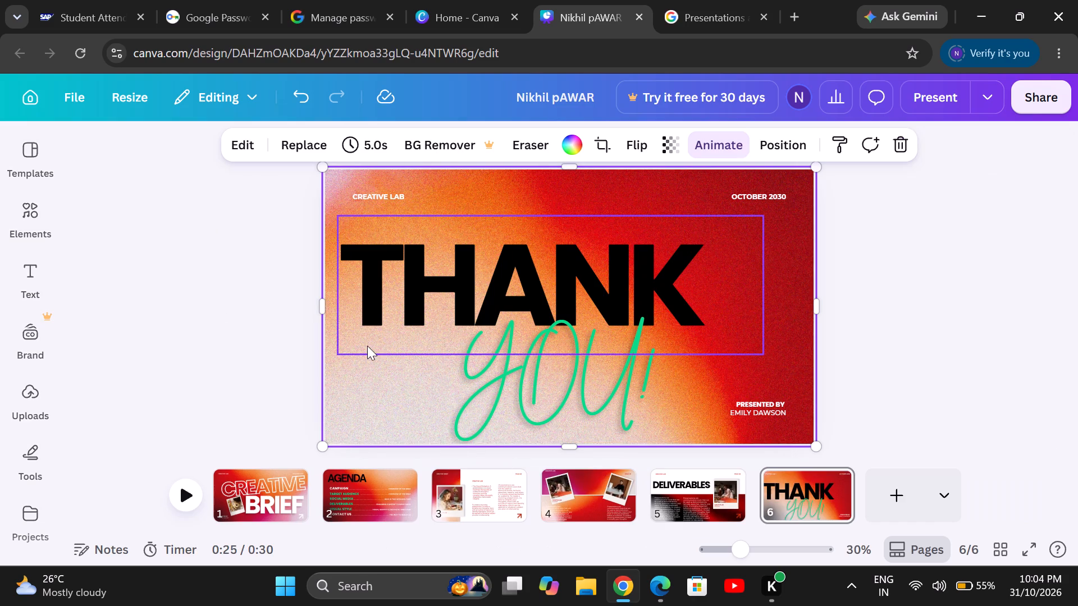
Replace the date text OCTOBER 2030 in the page's upper corner with SEPTEMBER2026.
{"action": "left_click", "coordinate": [735, 195]}
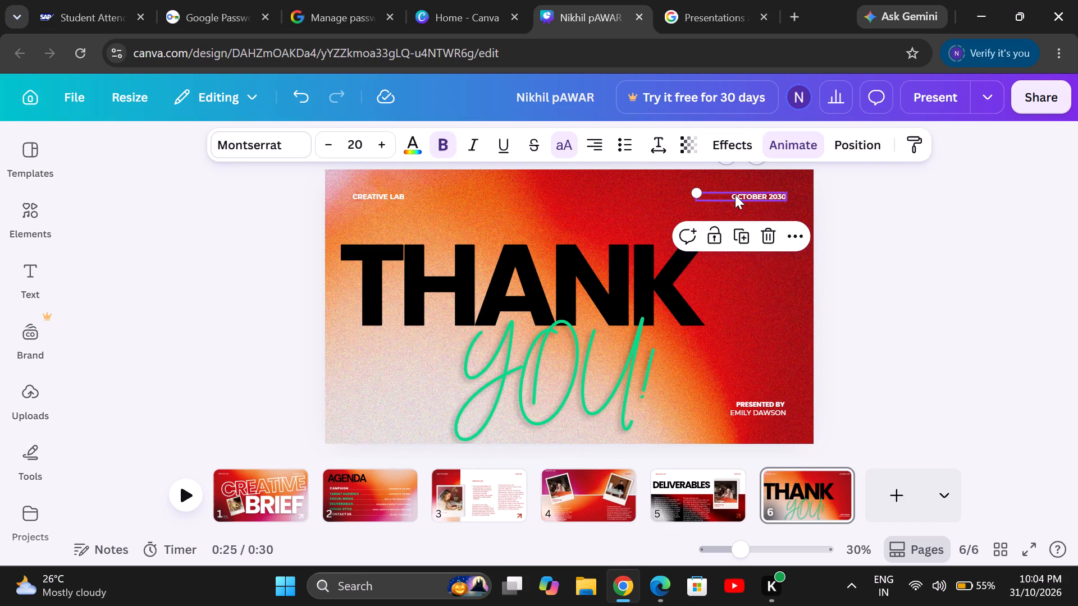
{"action": "double_click", "coordinate": [735, 195]}
{"action": "left_click", "coordinate": [783, 201]}
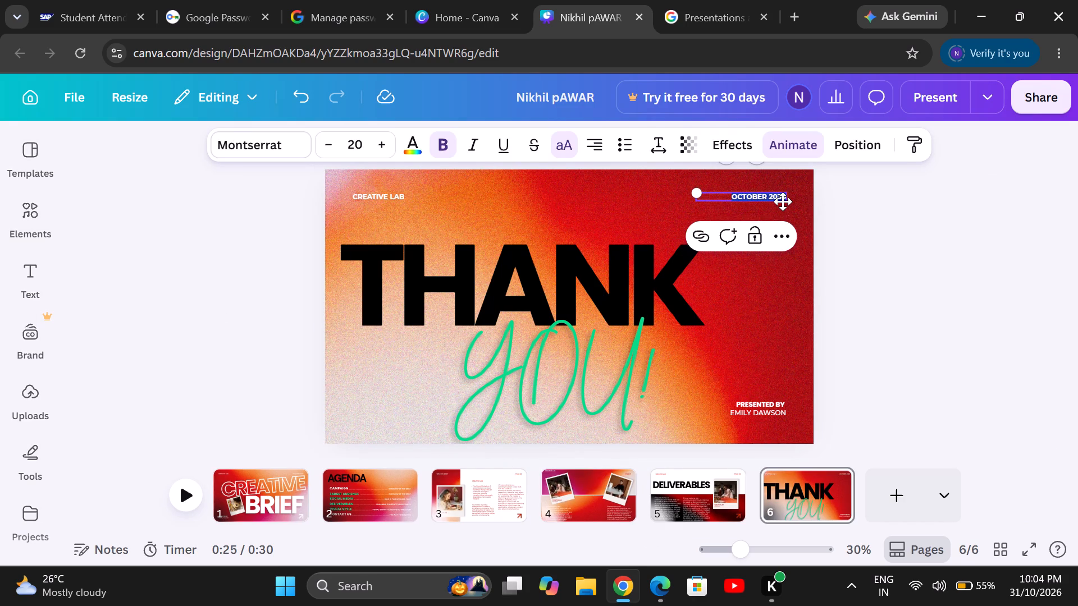
{"action": "left_click", "coordinate": [778, 195]}
{"action": "double_click", "coordinate": [778, 195]}
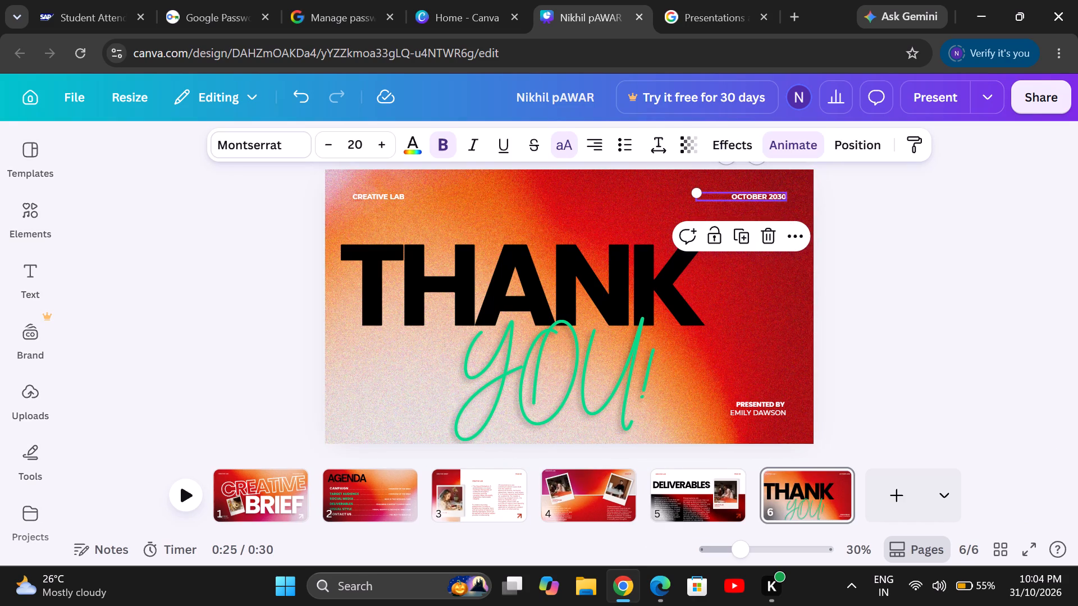
{"action": "key", "text": "Right"}
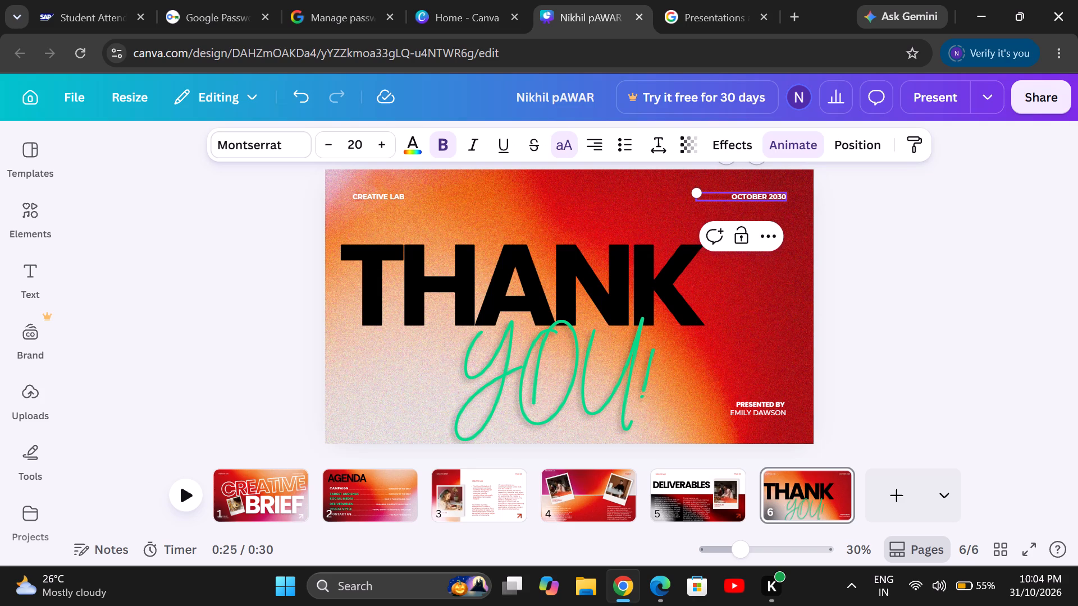
{"action": "key", "text": "BackSpace"}
{"action": "key", "text": "BackSpace"}
{"action": "key", "text": "BackSpace"}
{"action": "key", "text": "BackSpace"}
{"action": "key", "text": "BackSpace"}
{"action": "key", "text": "BackSpace"}
{"action": "key", "text": "BackSpace"}
{"action": "key", "text": "BackSpace"}
{"action": "key", "text": "BackSpace"}
{"action": "key", "text": "BackSpace"}
{"action": "key", "text": "BackSpace"}
{"action": "key", "text": "BackSpace"}
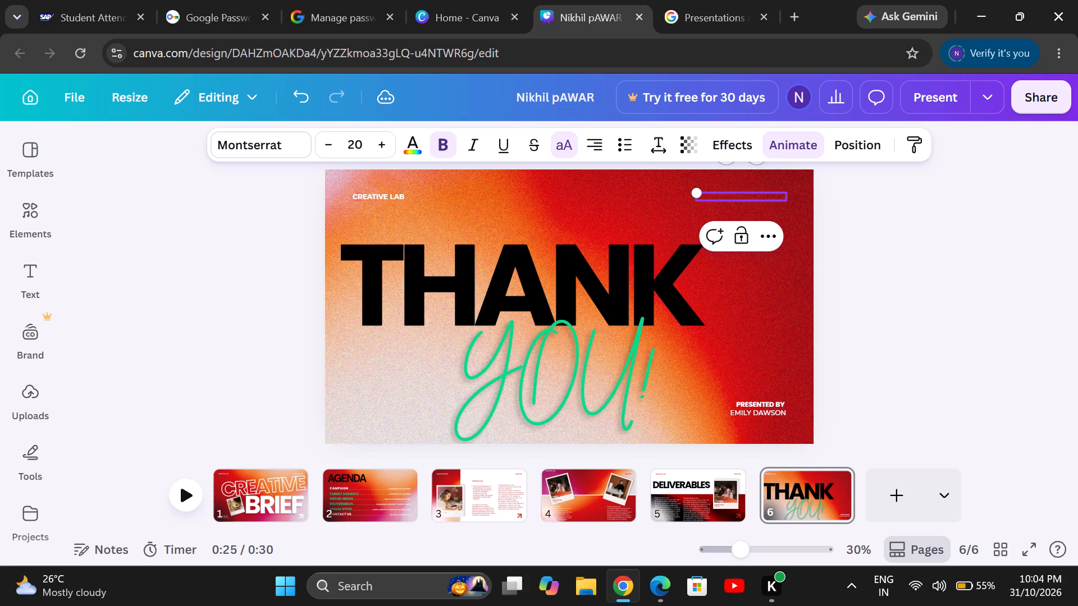
{"action": "key", "text": "shift+s"}
{"action": "key", "text": "e"}
{"action": "type", "text": "PTE"}
{"action": "type", "text": "MBER"}
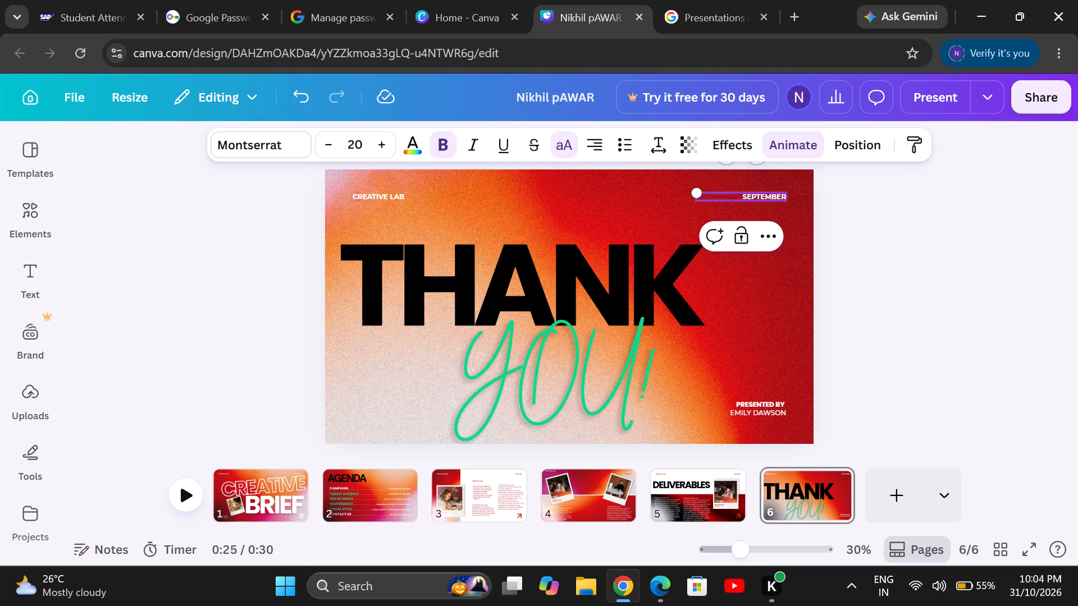
{"action": "type", "text": "16"}
{"action": "key", "text": "BackSpace"}
{"action": "key", "text": "BackSpace"}
{"action": "type", "text": "2926"}
{"action": "key", "text": "BackSpace"}
{"action": "key", "text": "BackSpace"}
{"action": "key", "text": "BackSpace"}
{"action": "key", "text": "0"}
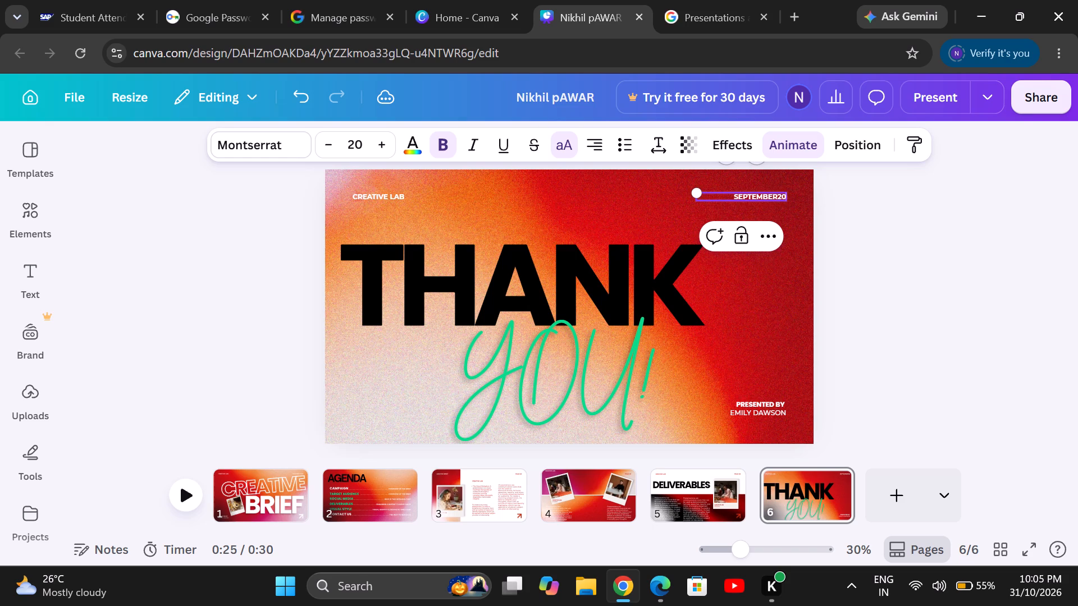
{"action": "key", "text": "2"}
{"action": "key", "text": "6"}
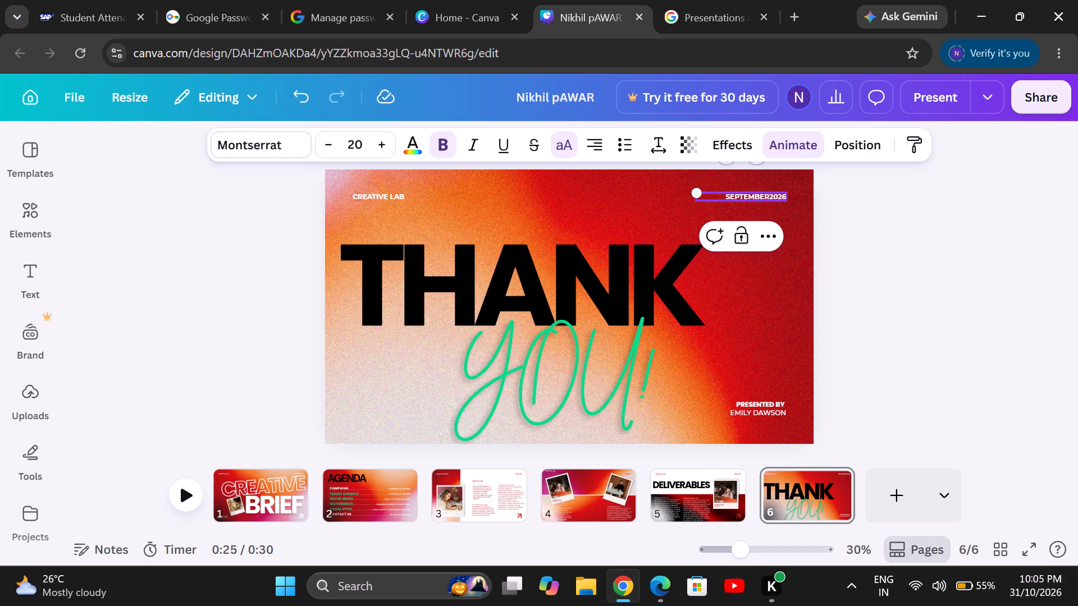
Centre-align the SEPTEMBER2026 date text within its text box.
{"action": "left_click", "coordinate": [599, 144]}
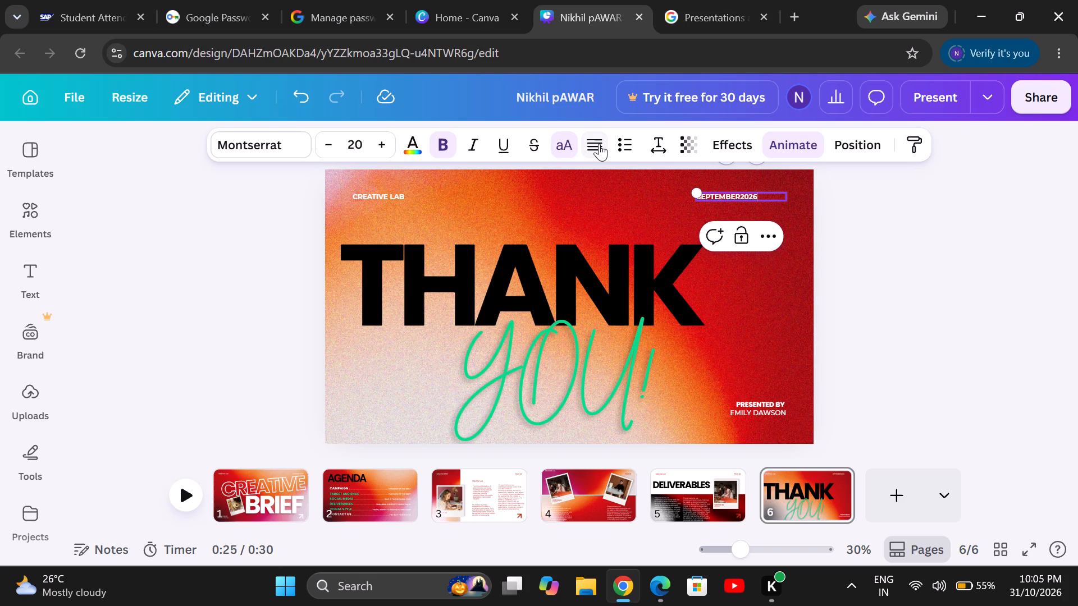
{"action": "left_click", "coordinate": [598, 149]}
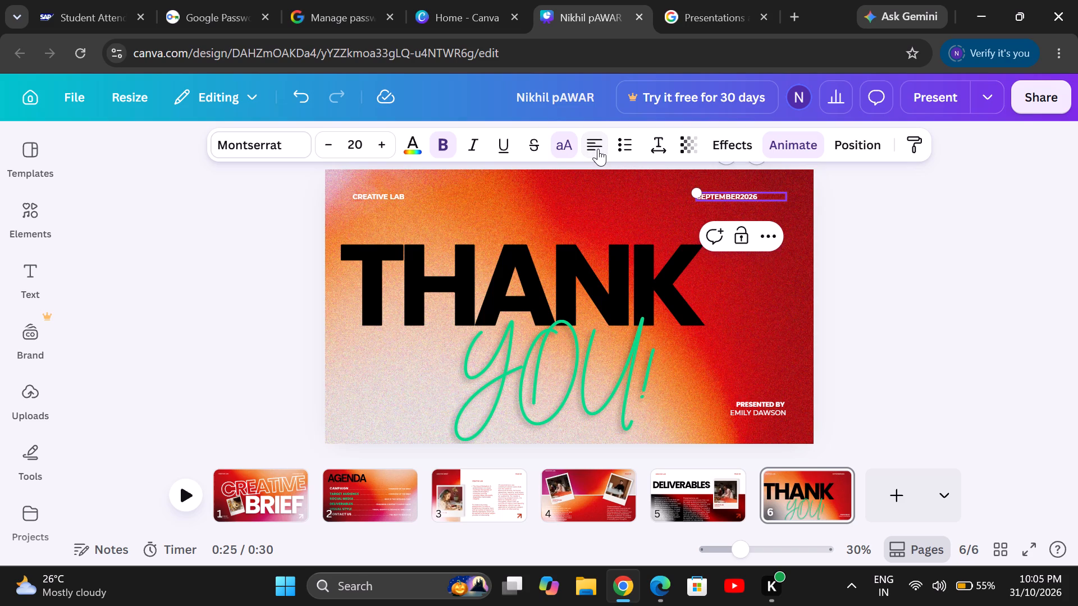
{"action": "left_click", "coordinate": [598, 149]}
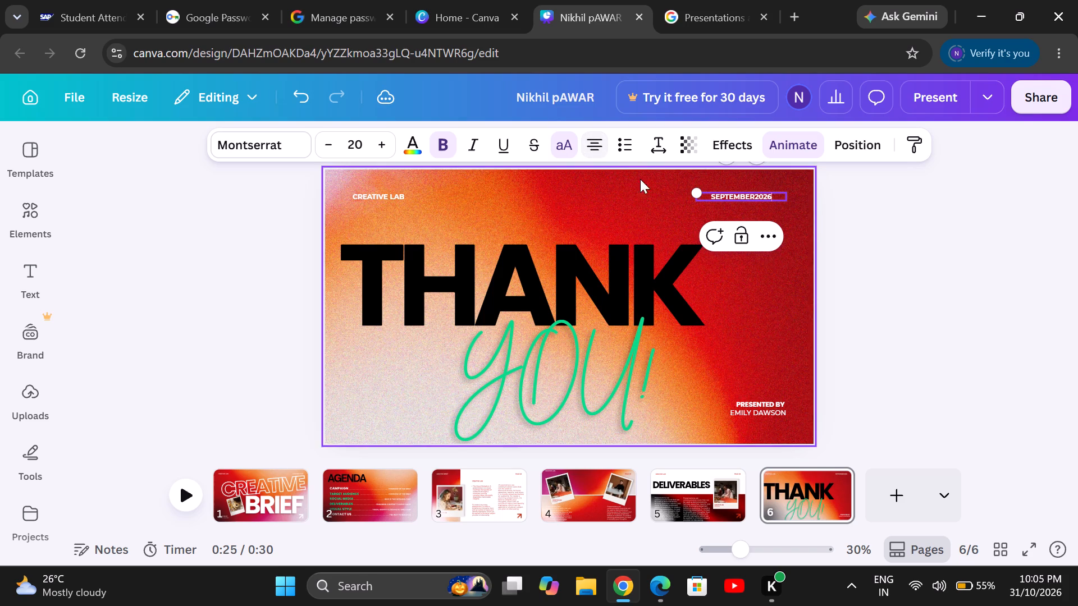
Move the date text slightly right towards the page edge, level with the CREATIVE LAB text.
{"action": "left_click", "coordinate": [668, 210]}
{"action": "left_click_drag", "start_coordinate": [732, 194], "coordinate": [753, 199]}
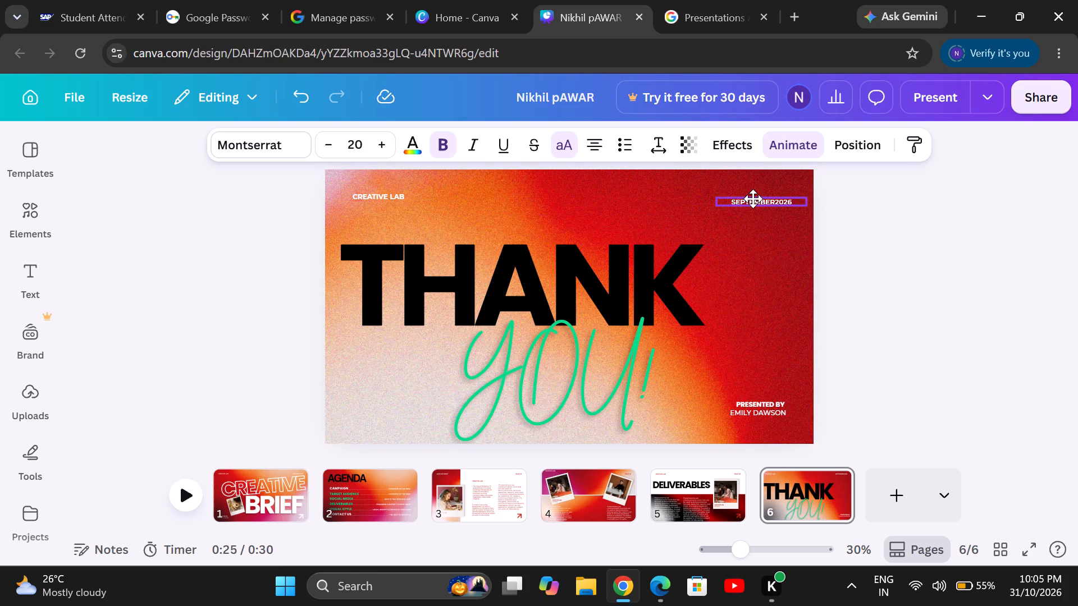
{"action": "left_click_drag", "start_coordinate": [753, 199], "coordinate": [752, 196]}
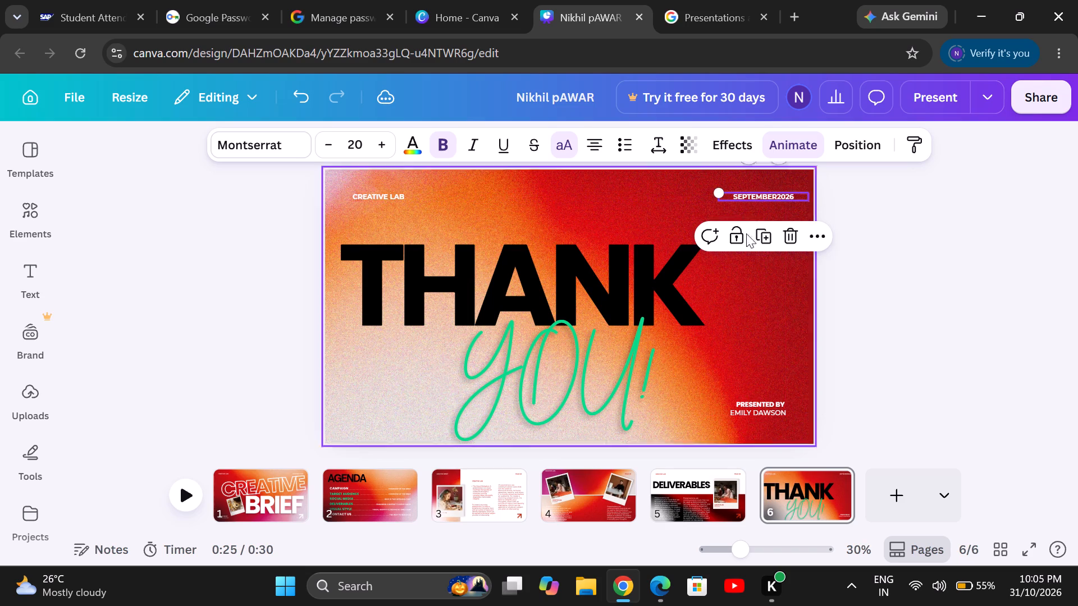
Replace the placeholder name under PRESENTED BY on the closing page with the presenter's own name.
{"action": "double_click", "coordinate": [769, 409]}
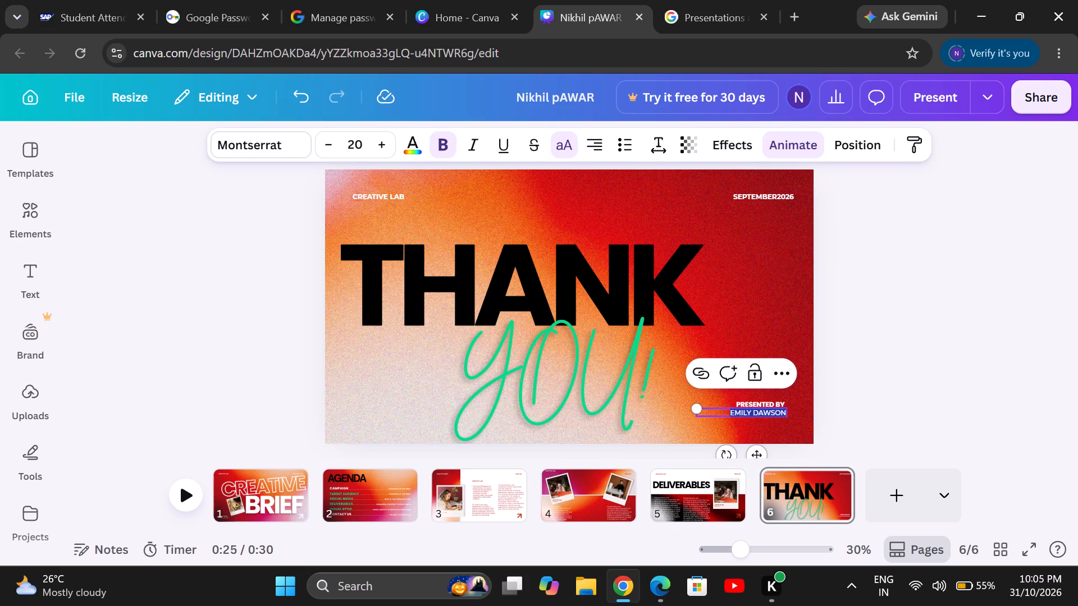
{"action": "key", "text": "BackSpace"}
{"action": "key", "text": "shift+n"}
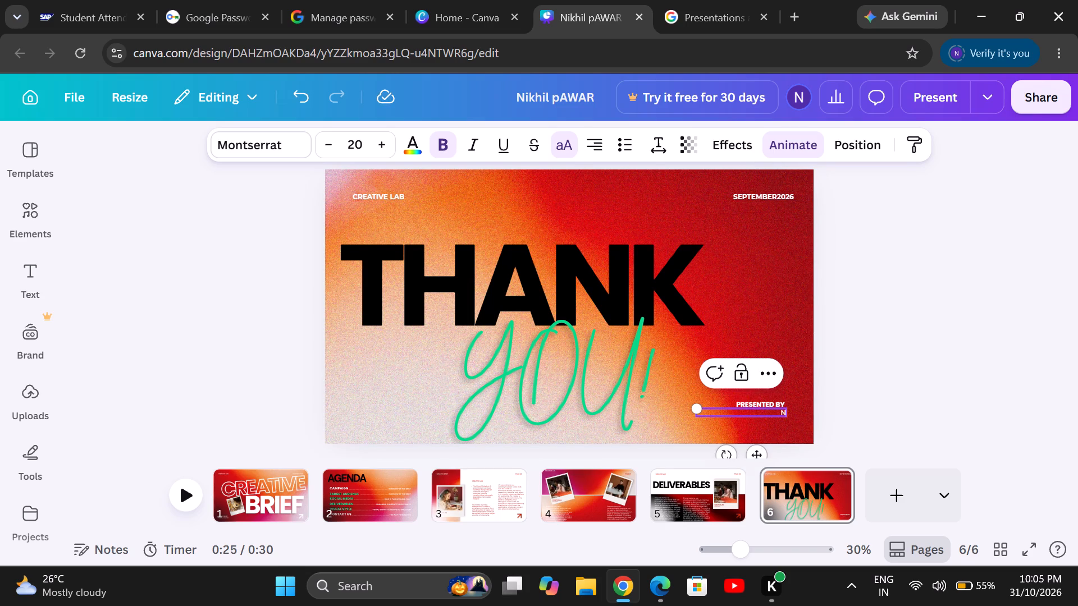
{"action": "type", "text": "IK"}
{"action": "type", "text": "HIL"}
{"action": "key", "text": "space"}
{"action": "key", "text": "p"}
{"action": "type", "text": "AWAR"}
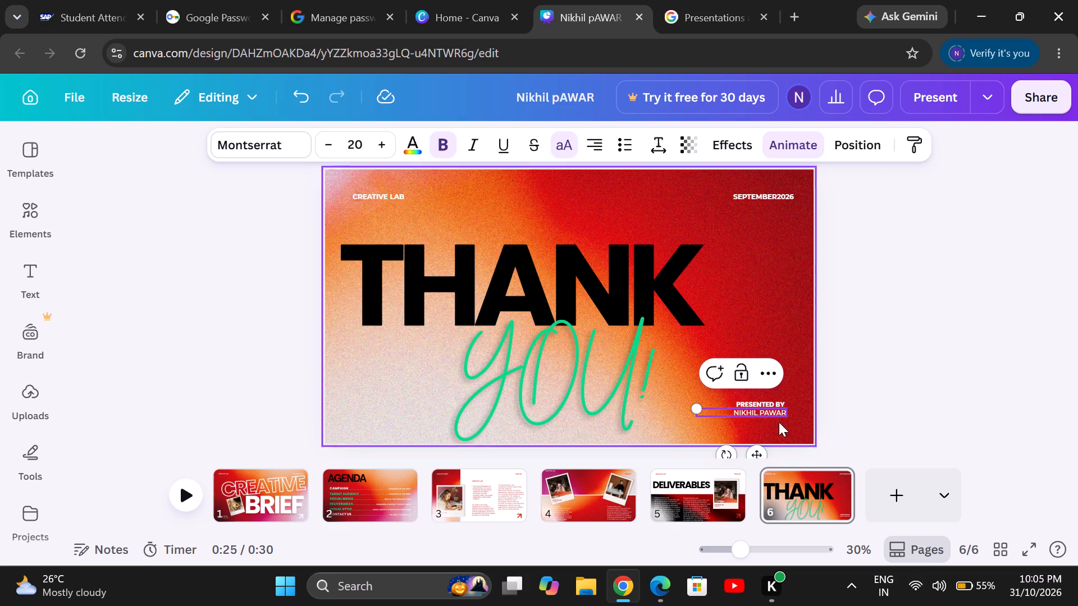
Centre-align the presenter's name within its text box.
{"action": "left_click", "coordinate": [595, 141]}
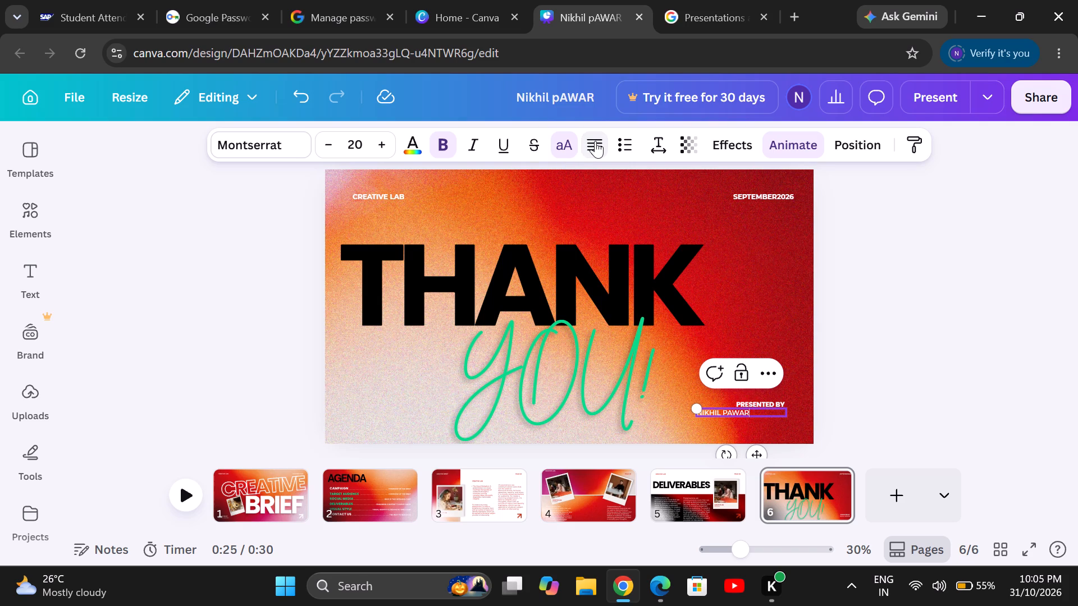
{"action": "left_click", "coordinate": [595, 141]}
{"action": "left_click", "coordinate": [595, 141]}
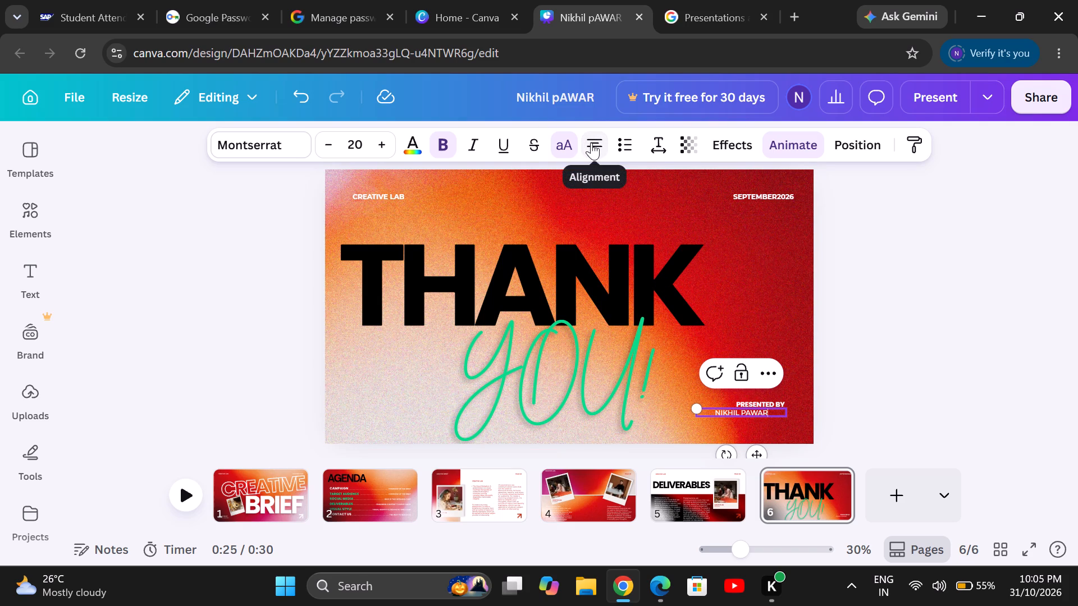
{"action": "left_click", "coordinate": [591, 143]}
{"action": "left_click", "coordinate": [591, 143]}
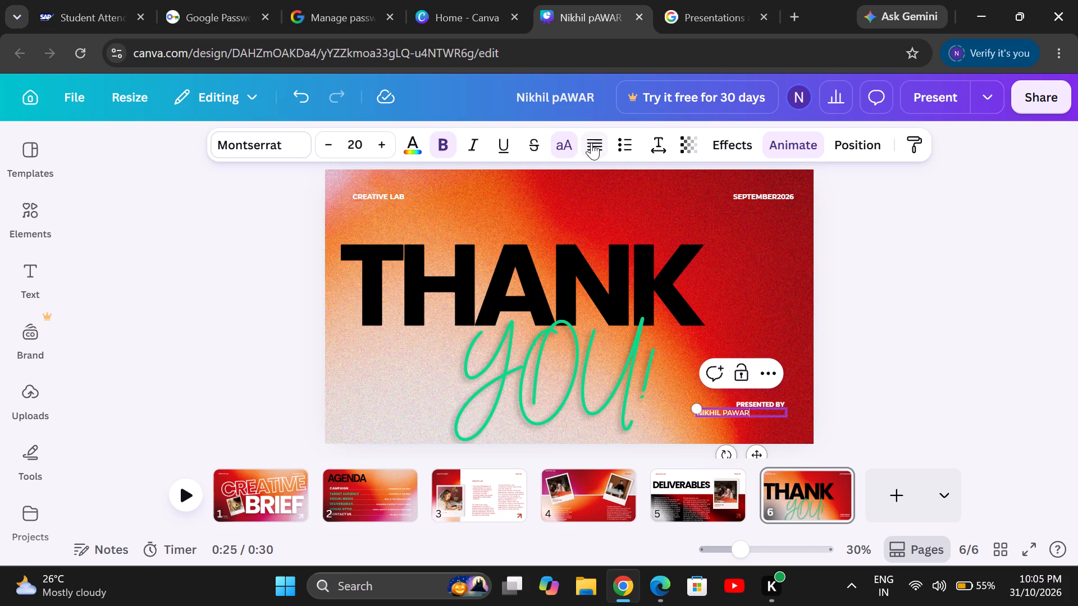
{"action": "left_click", "coordinate": [591, 143]}
{"action": "left_click", "coordinate": [591, 143]}
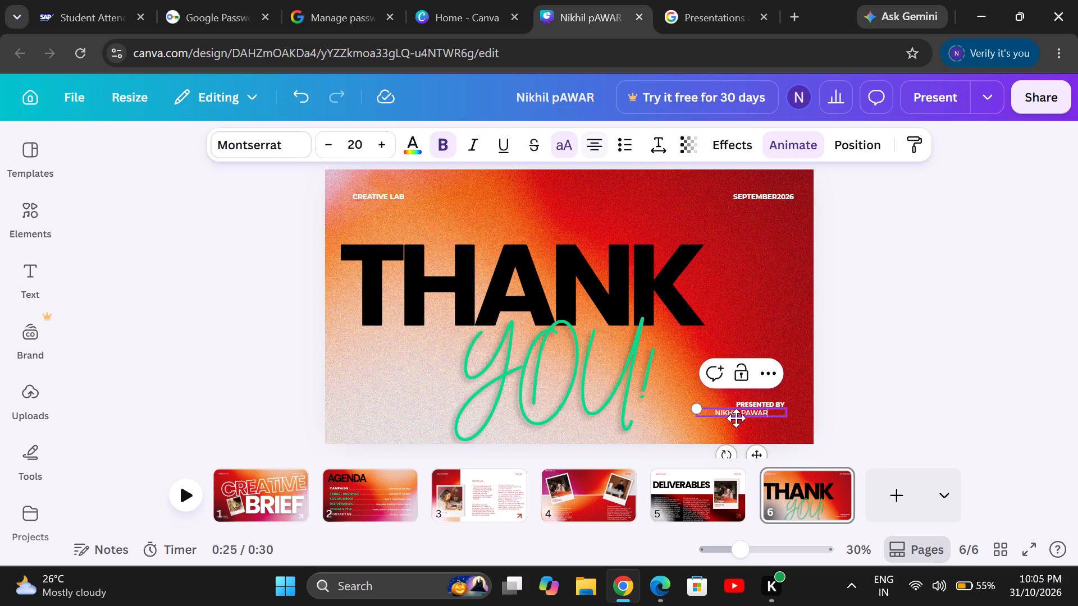
Move the presenter's name slightly right and down, keeping it just beneath the PRESENTED BY label.
{"action": "left_click_drag", "start_coordinate": [736, 418], "coordinate": [756, 426]}
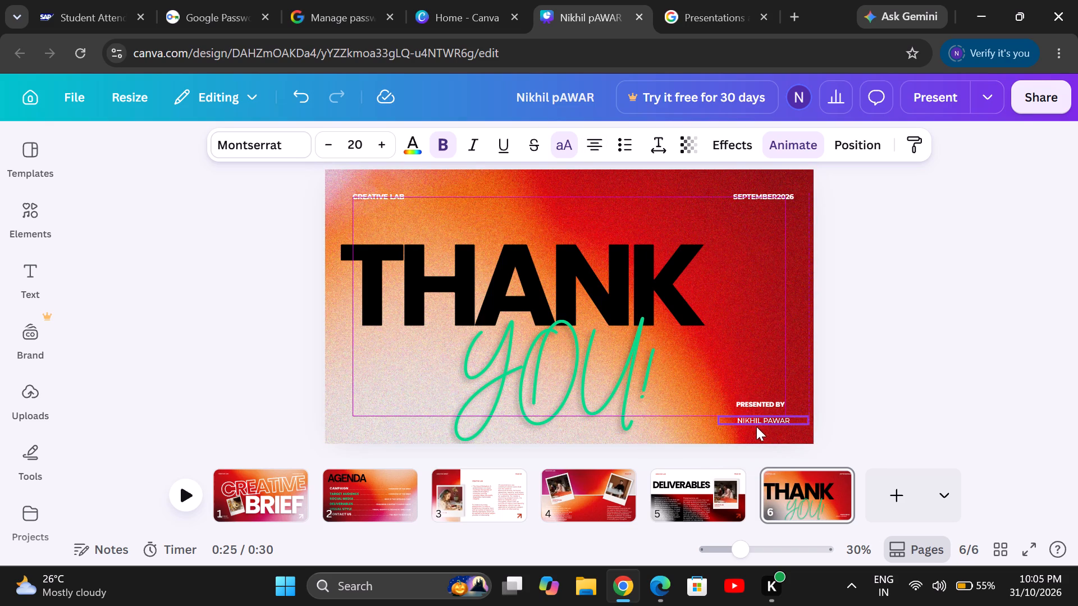
{"action": "left_click_drag", "start_coordinate": [756, 426], "coordinate": [752, 420]}
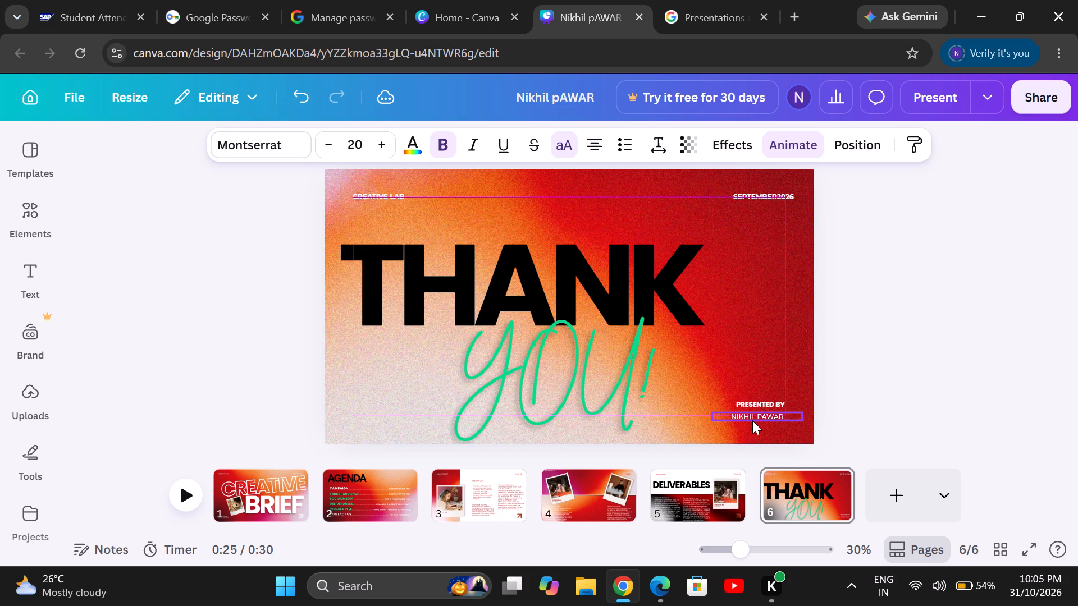
{"action": "left_click_drag", "start_coordinate": [752, 420], "coordinate": [755, 420]}
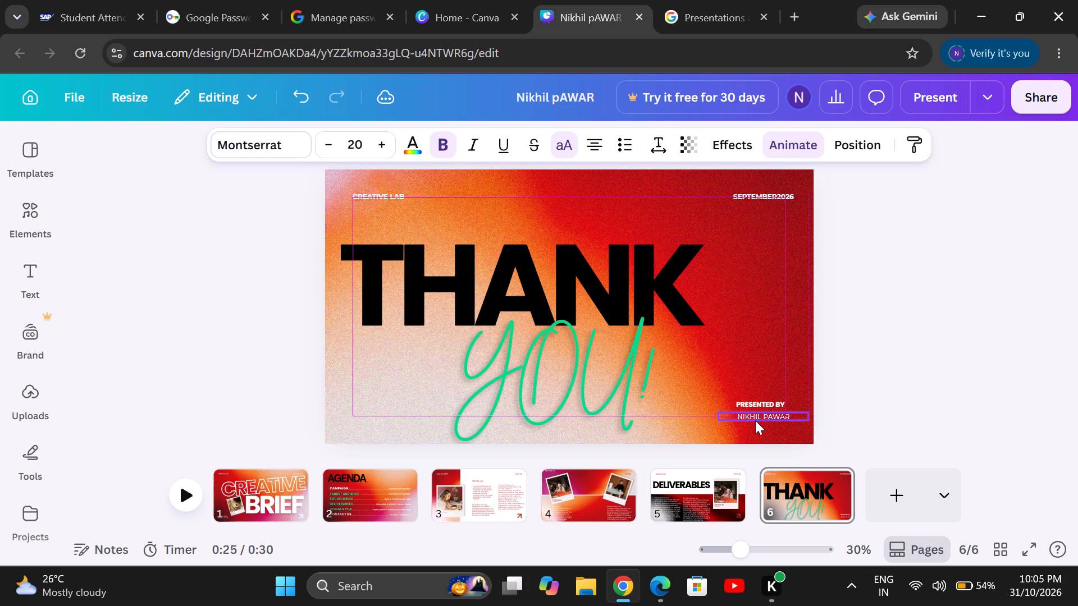
{"action": "left_click_drag", "start_coordinate": [755, 420], "coordinate": [754, 420]}
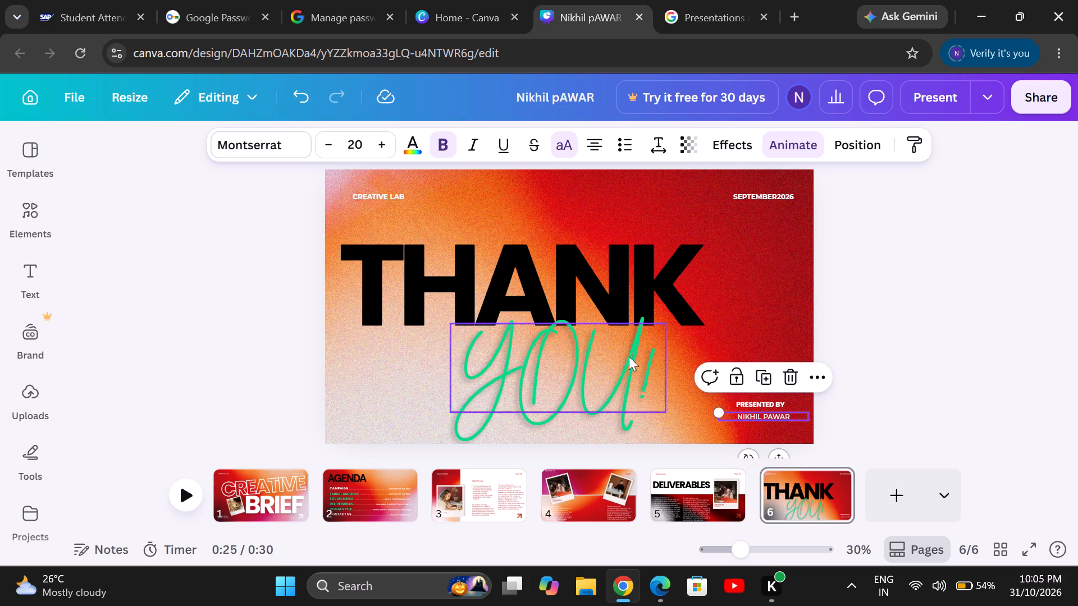
{"action": "left_click", "coordinate": [644, 311]}
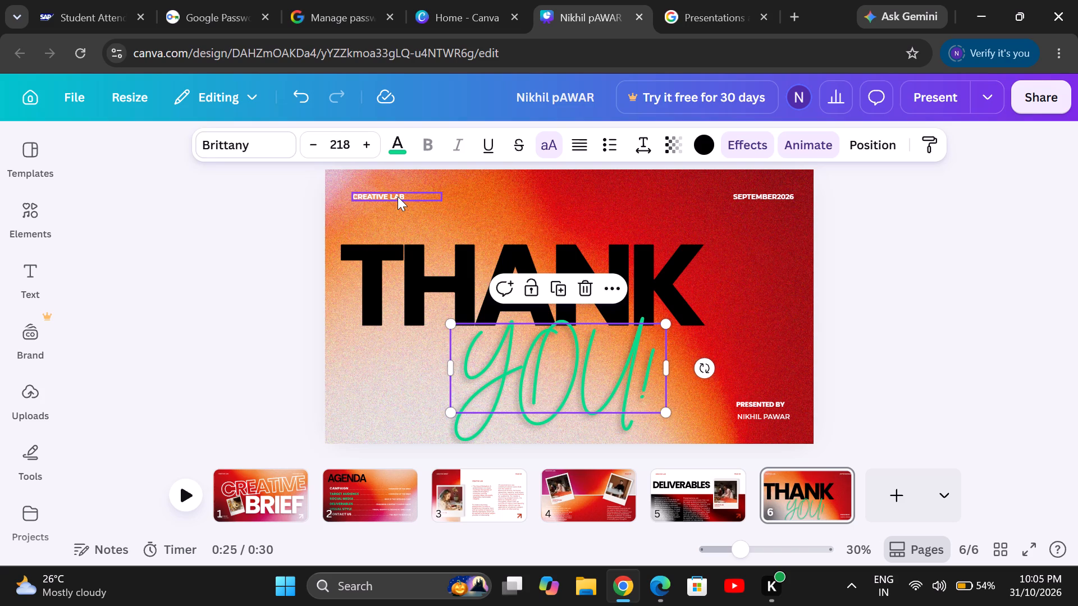
Move the CREATIVE LAB text slightly left so it lines up with the left edge of the THANK heading.
{"action": "left_click_drag", "start_coordinate": [398, 196], "coordinate": [388, 198]}
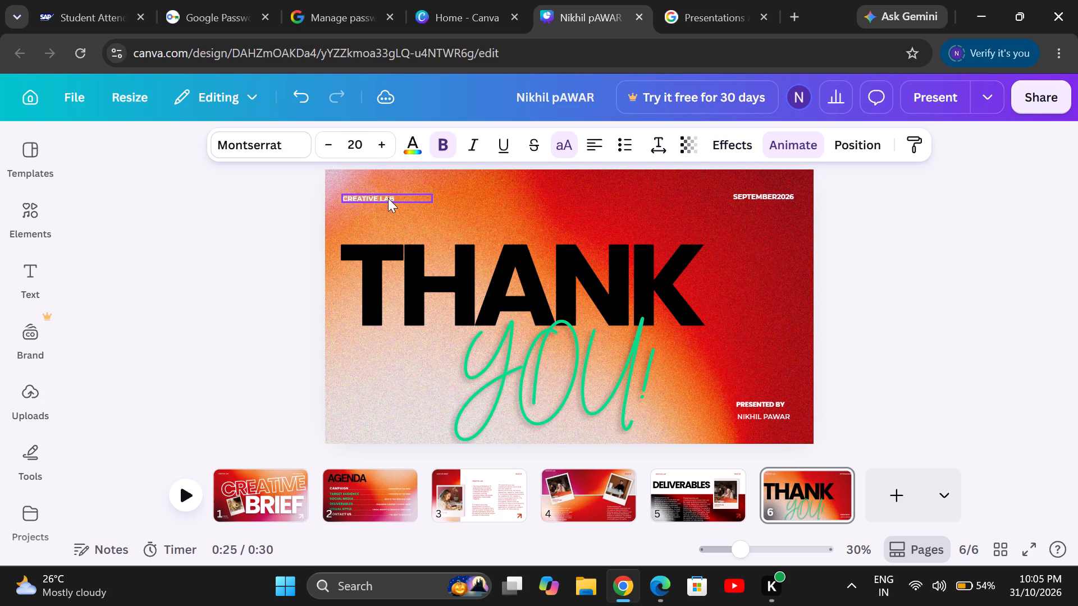
Replace the word LAB with STUDIO so the corner text reads CREATIVE STUDIO.
{"action": "left_click", "coordinate": [388, 198]}
{"action": "left_click", "coordinate": [388, 198]}
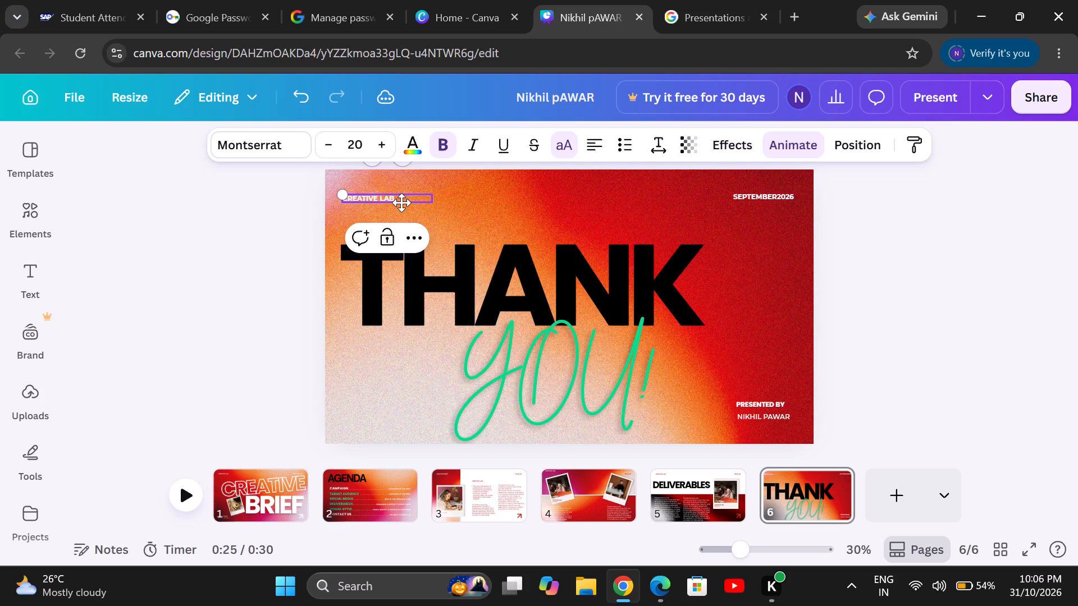
{"action": "left_click", "coordinate": [401, 203]}
{"action": "double_click", "coordinate": [401, 203]}
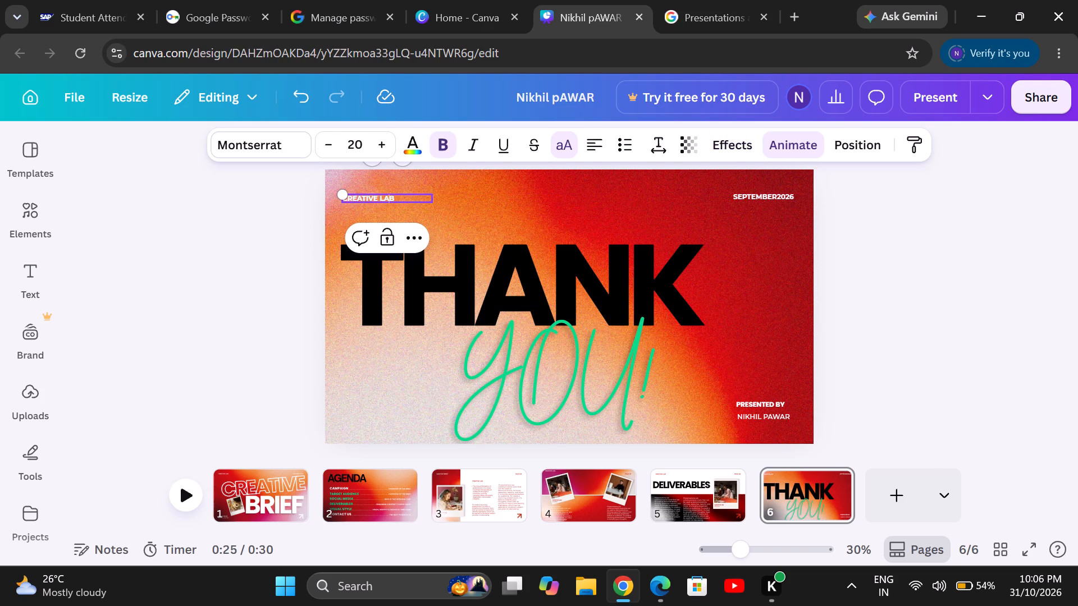
{"action": "double_click", "coordinate": [391, 196]}
{"action": "key", "text": "BackSpace"}
{"action": "key", "text": "shift+s"}
{"action": "key", "text": "t"}
{"action": "key", "text": "u"}
{"action": "type", "text": "DIO"}
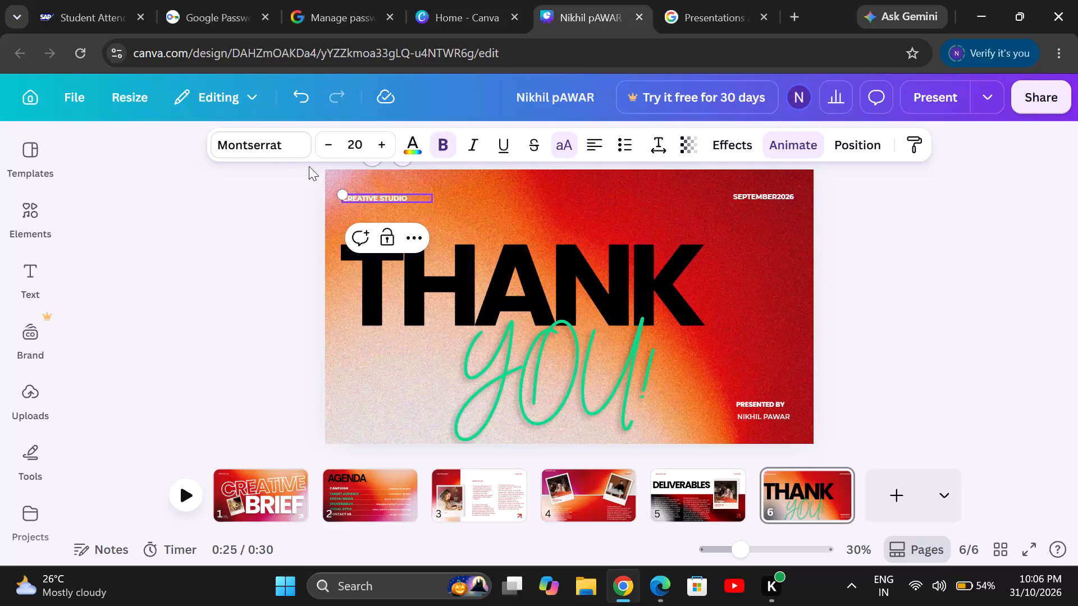
Set the font size of both the CREATIVE STUDIO text and the presenter's name to 22.
{"action": "left_click", "coordinate": [377, 149]}
{"action": "left_click", "coordinate": [377, 149]}
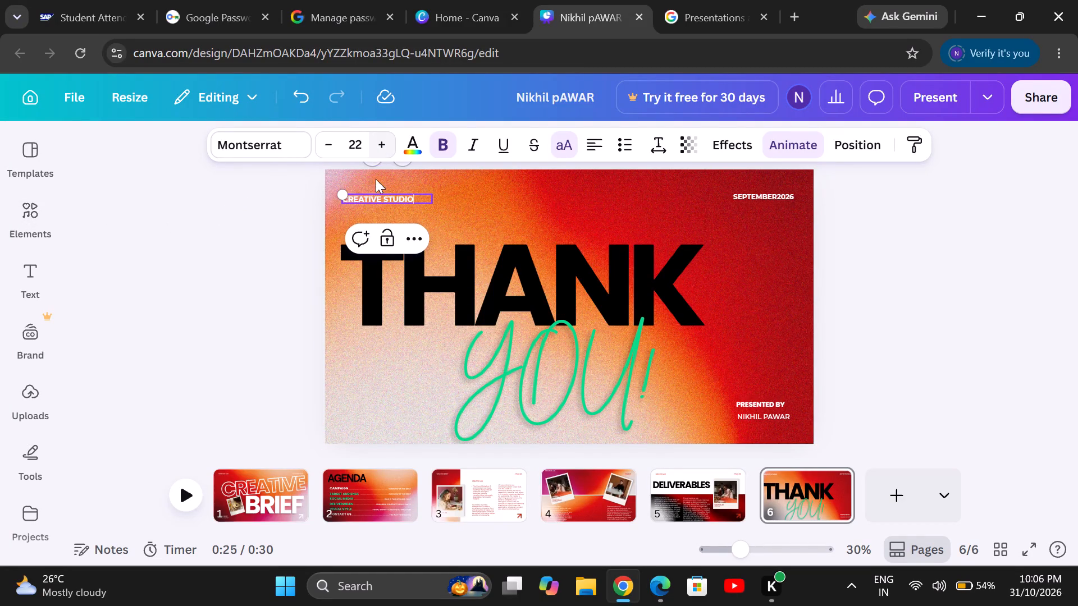
{"action": "left_click", "coordinate": [750, 416]}
{"action": "left_click", "coordinate": [380, 141]}
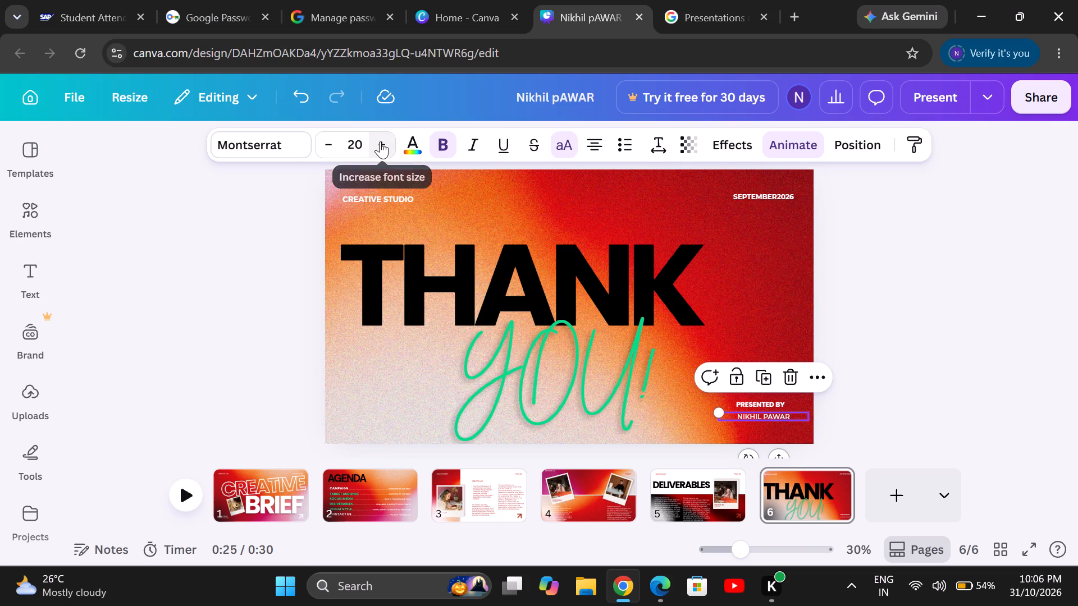
{"action": "left_click", "coordinate": [380, 141]}
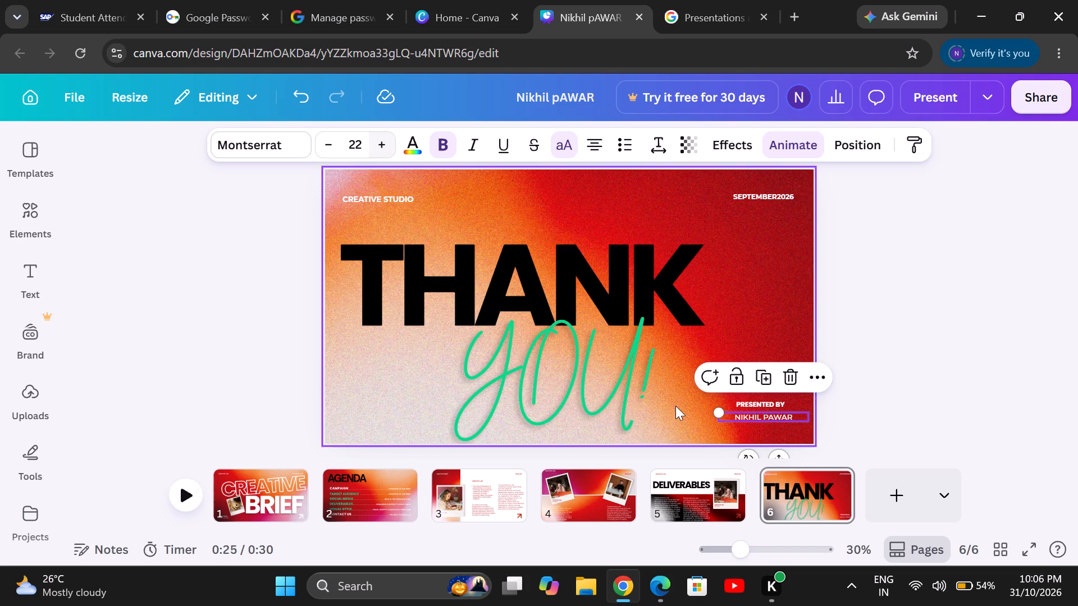
Move the PRESENTED BY label slightly right and down, closer above the presenter's name.
{"action": "left_click_drag", "start_coordinate": [762, 409], "coordinate": [770, 417]}
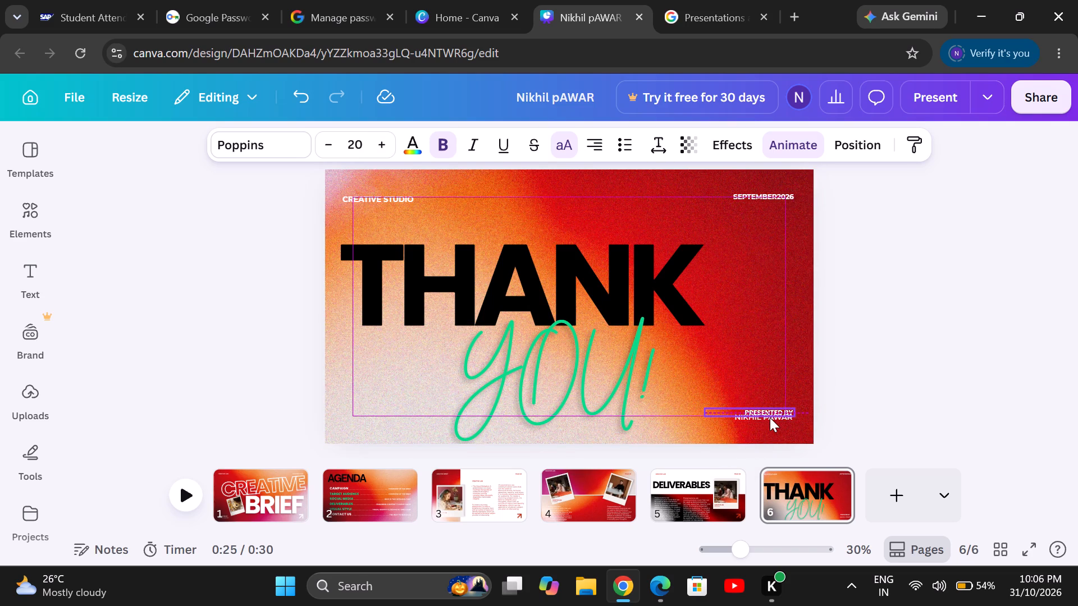
{"action": "left_click_drag", "start_coordinate": [770, 417], "coordinate": [771, 414]}
{"action": "left_click", "coordinate": [730, 337]}
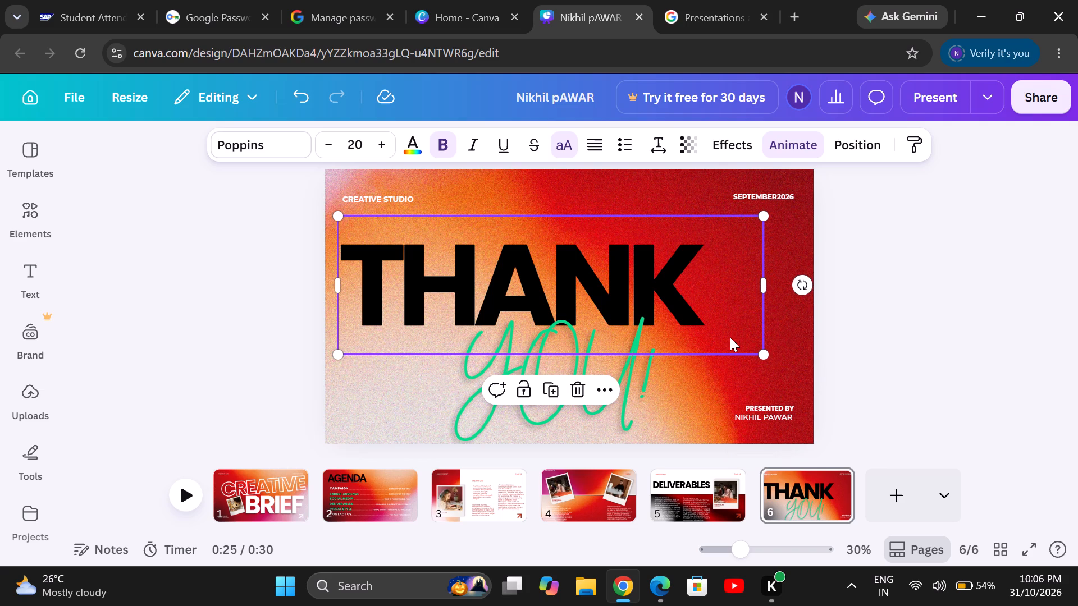
Insert a space between the month and year so the date reads SEPTEMBER 2026.
{"action": "left_click", "coordinate": [776, 190]}
{"action": "double_click", "coordinate": [776, 194]}
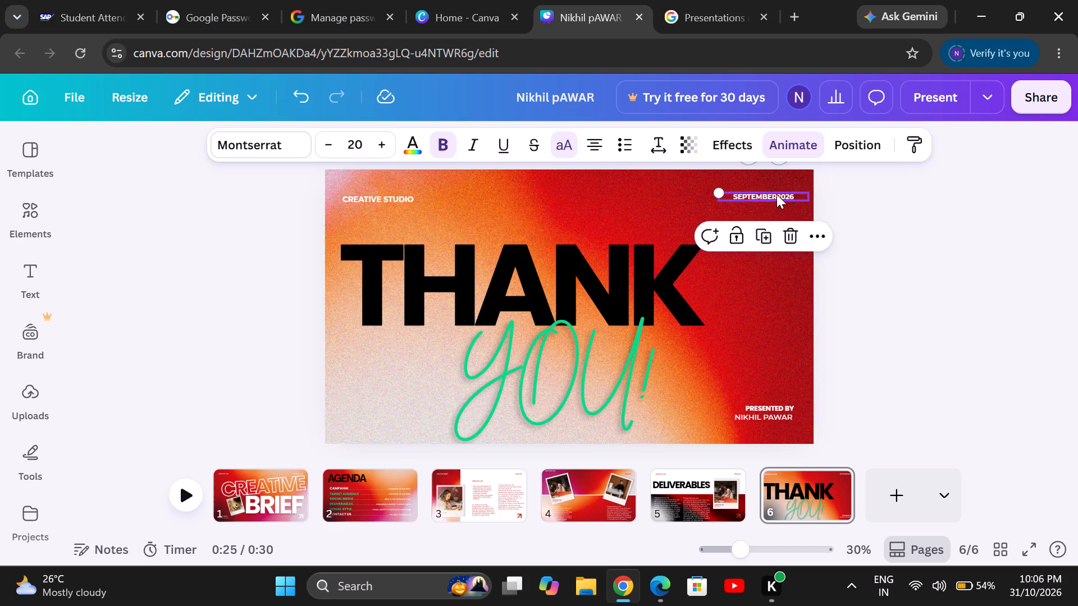
{"action": "key", "text": "space"}
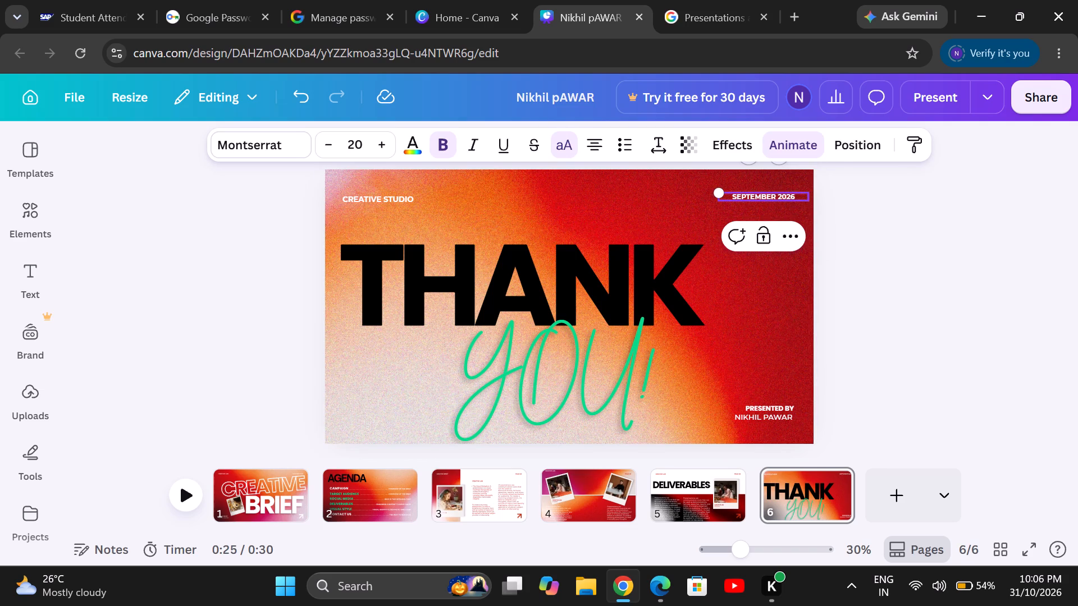
{"action": "left_click", "coordinate": [637, 208]}
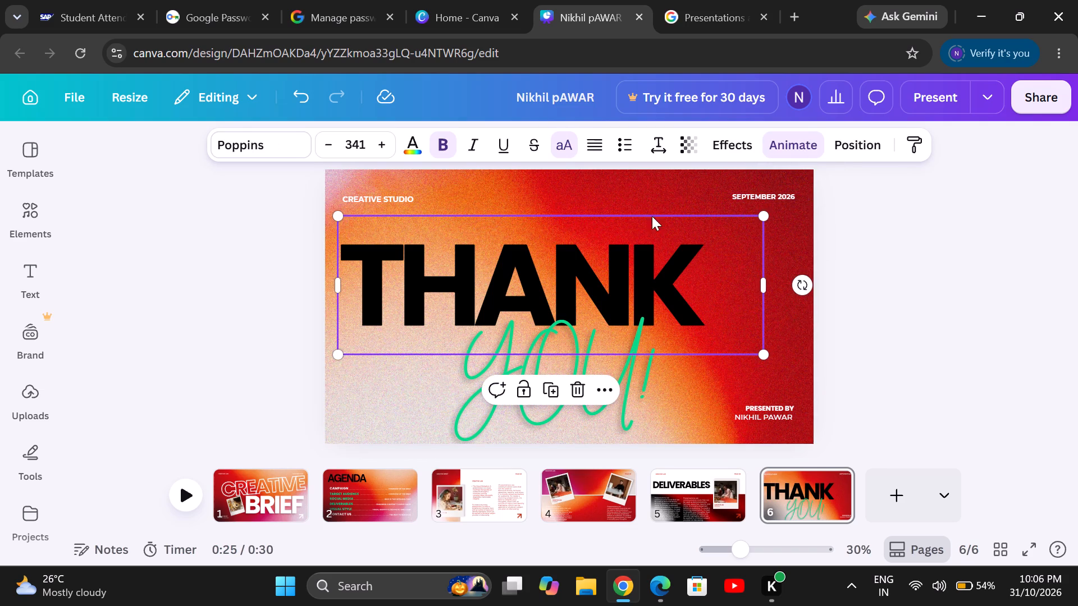
Examine the closing page's layer order, checking all layers and the overlapping ones for the background, THANK, YOU! and presenter text.
{"action": "left_click", "coordinate": [702, 411]}
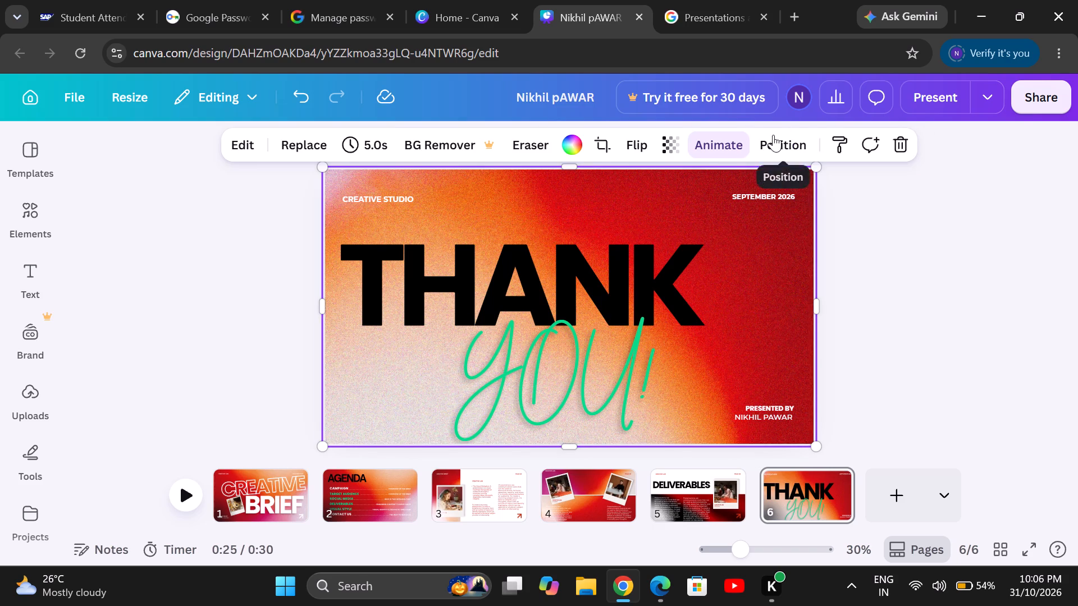
{"action": "left_click", "coordinate": [773, 135]}
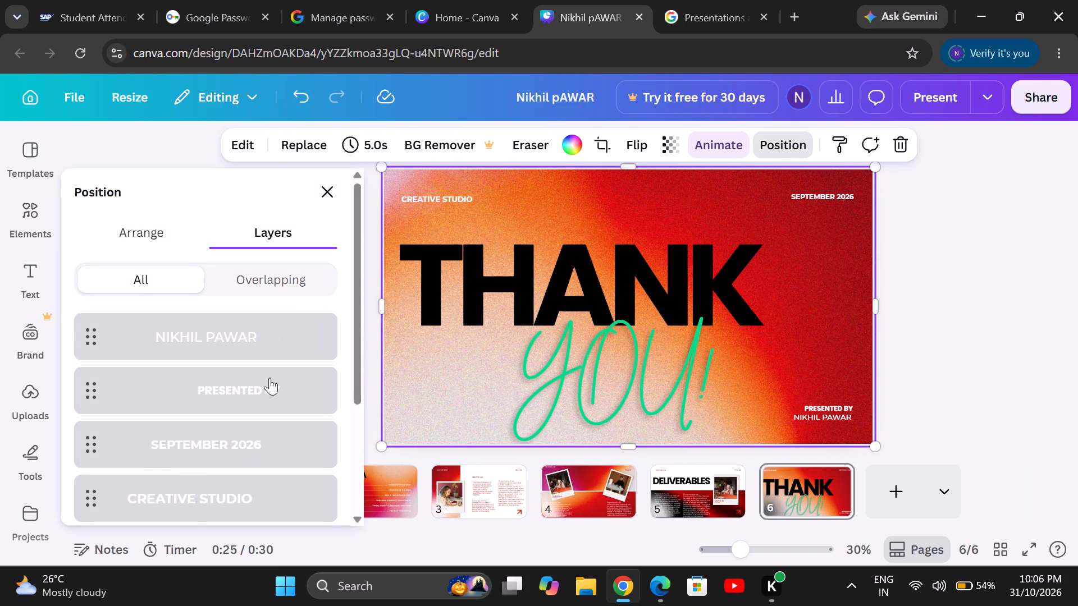
{"action": "scroll", "coordinate": [262, 430], "scroll_direction": "down", "scroll_amount": 4}
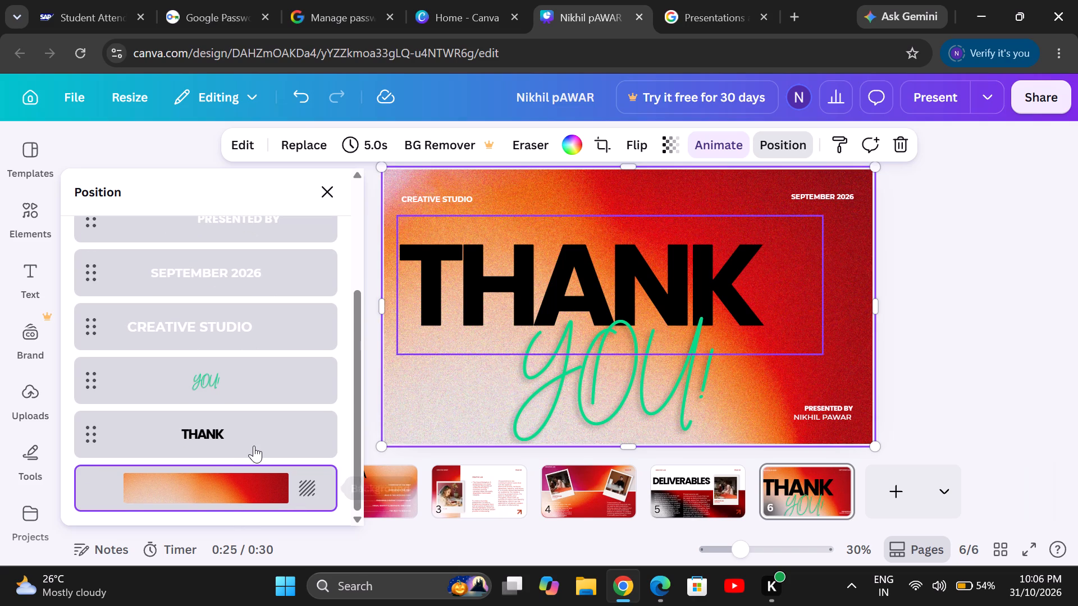
{"action": "left_click", "coordinate": [254, 446]}
{"action": "left_click", "coordinate": [328, 427]}
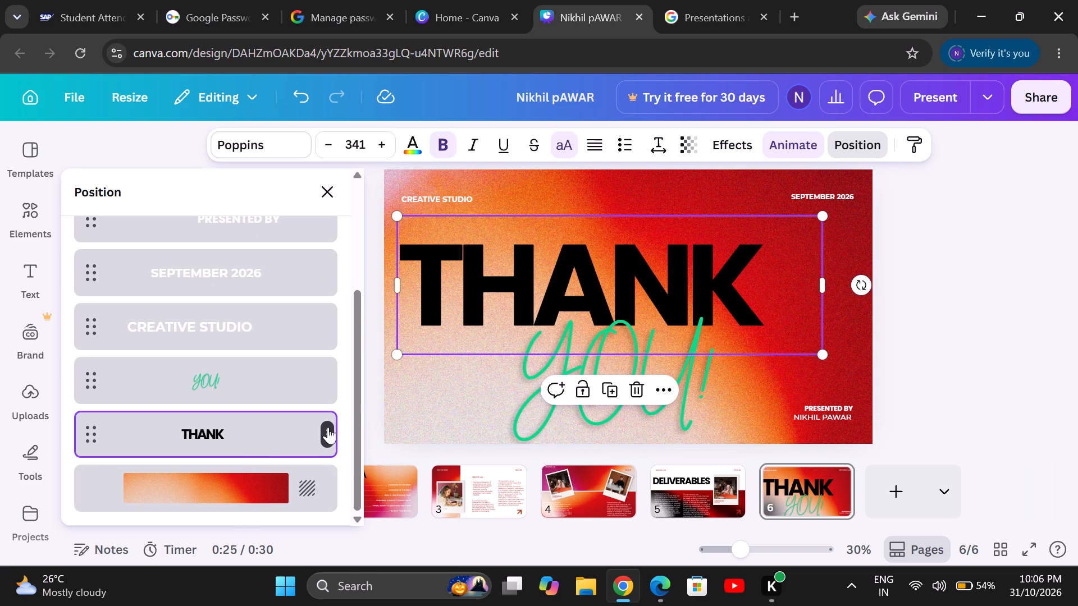
{"action": "left_click", "coordinate": [241, 312]}
{"action": "scroll", "coordinate": [237, 316], "scroll_direction": "up", "scroll_amount": 4}
{"action": "scroll", "coordinate": [237, 316], "scroll_direction": "down", "scroll_amount": 1}
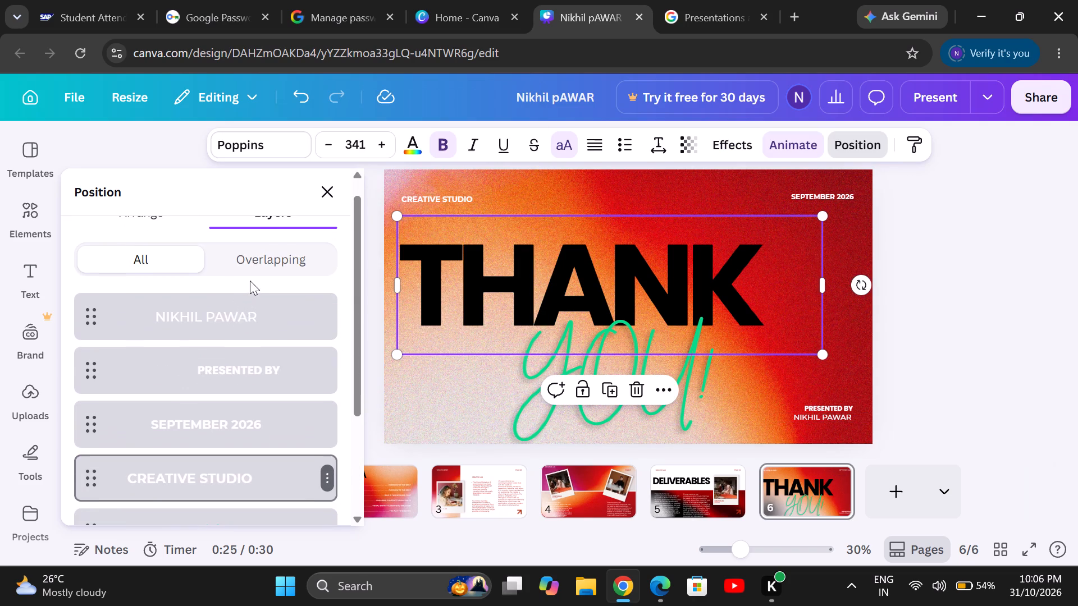
{"action": "left_click", "coordinate": [268, 264]}
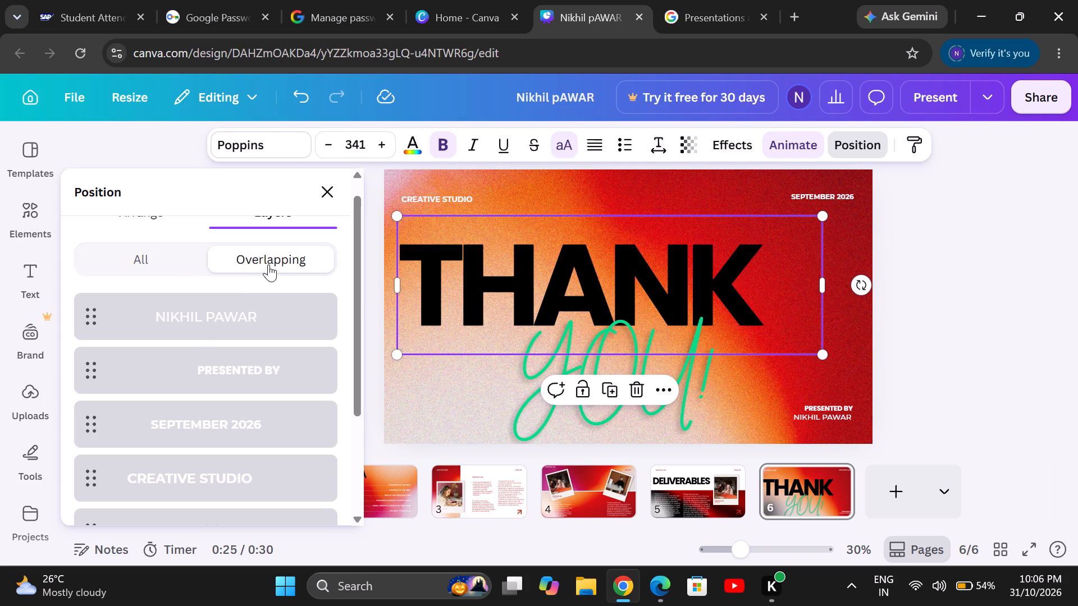
{"action": "left_click", "coordinate": [199, 330]}
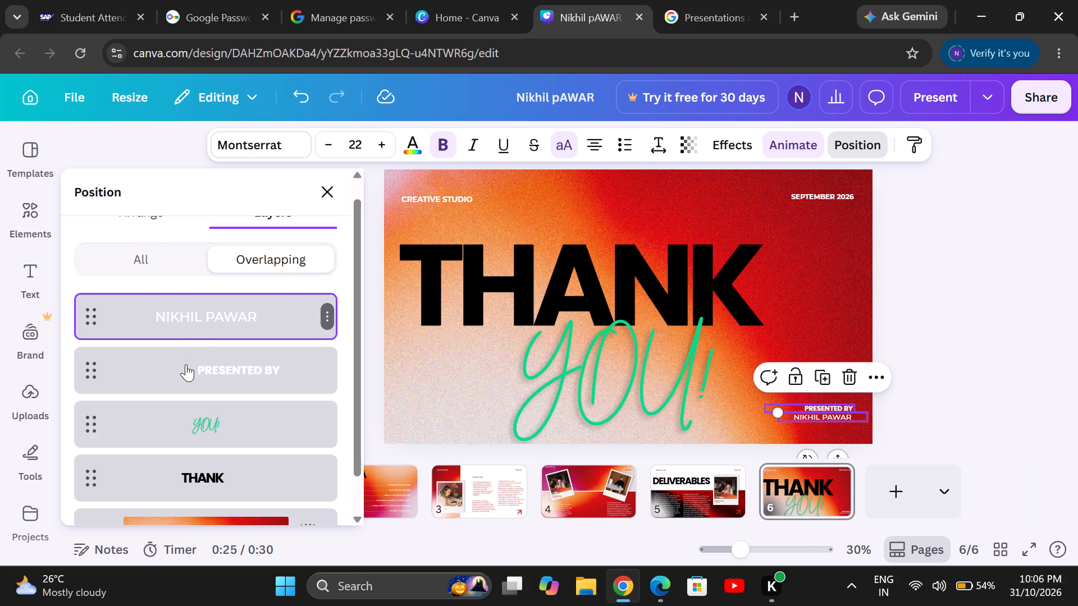
{"action": "left_click", "coordinate": [185, 367]}
{"action": "left_click", "coordinate": [217, 444]}
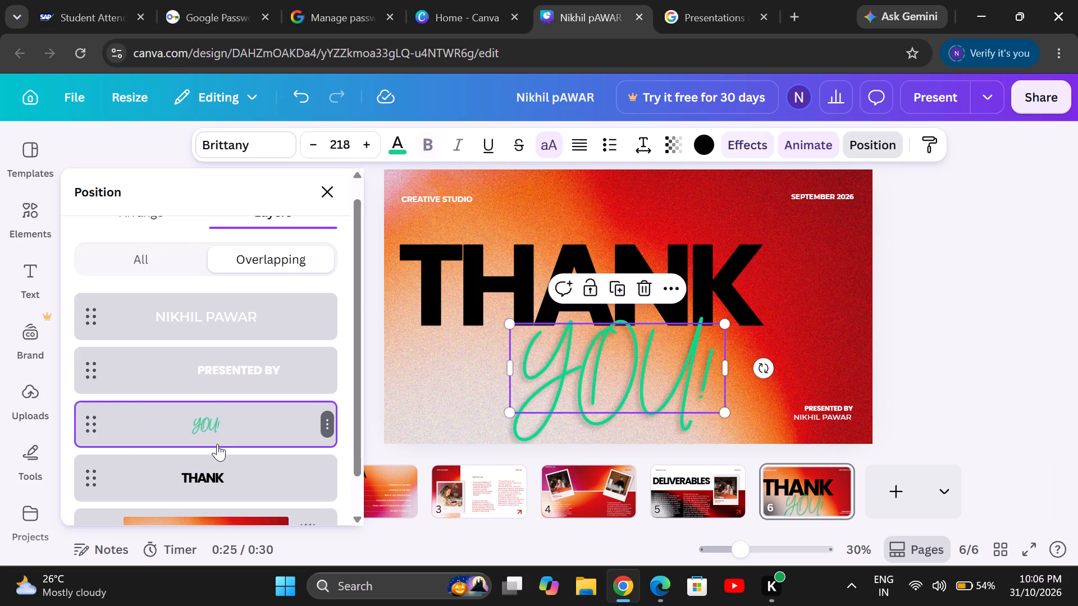
{"action": "scroll", "coordinate": [254, 330], "scroll_direction": "up", "scroll_amount": 2}
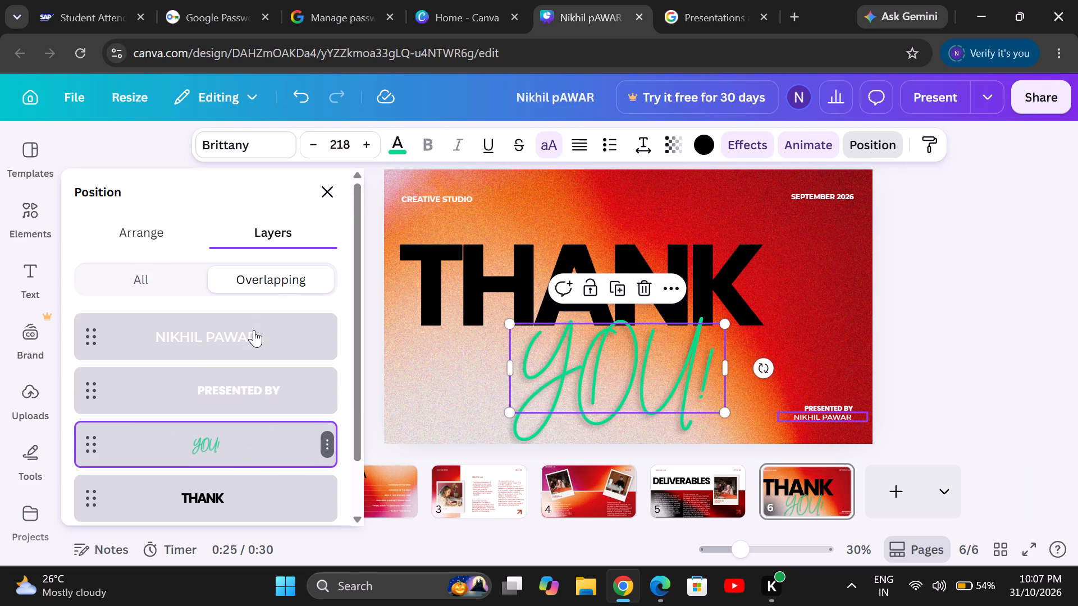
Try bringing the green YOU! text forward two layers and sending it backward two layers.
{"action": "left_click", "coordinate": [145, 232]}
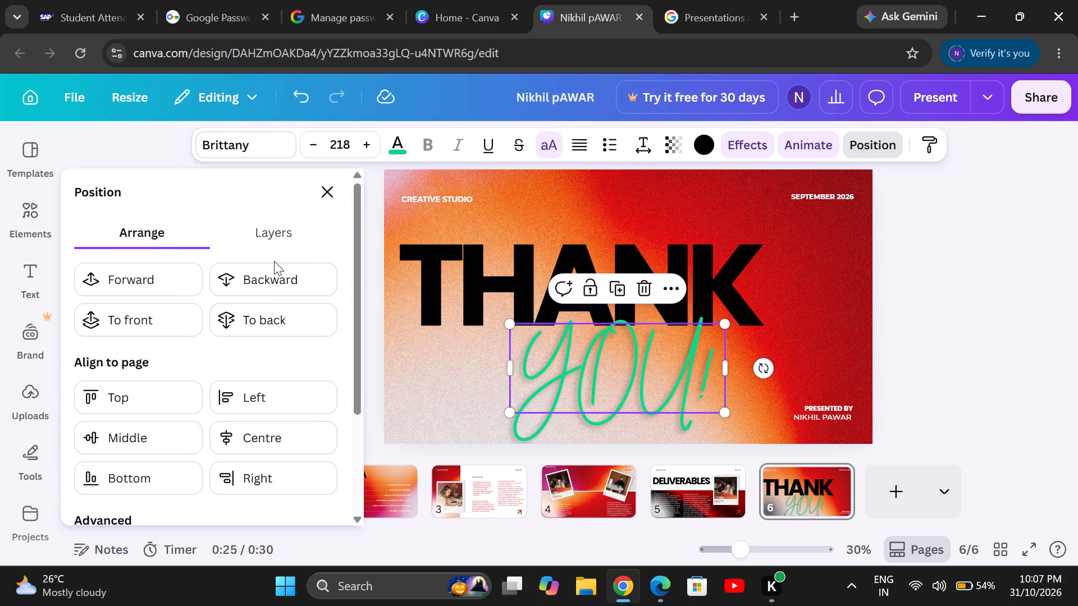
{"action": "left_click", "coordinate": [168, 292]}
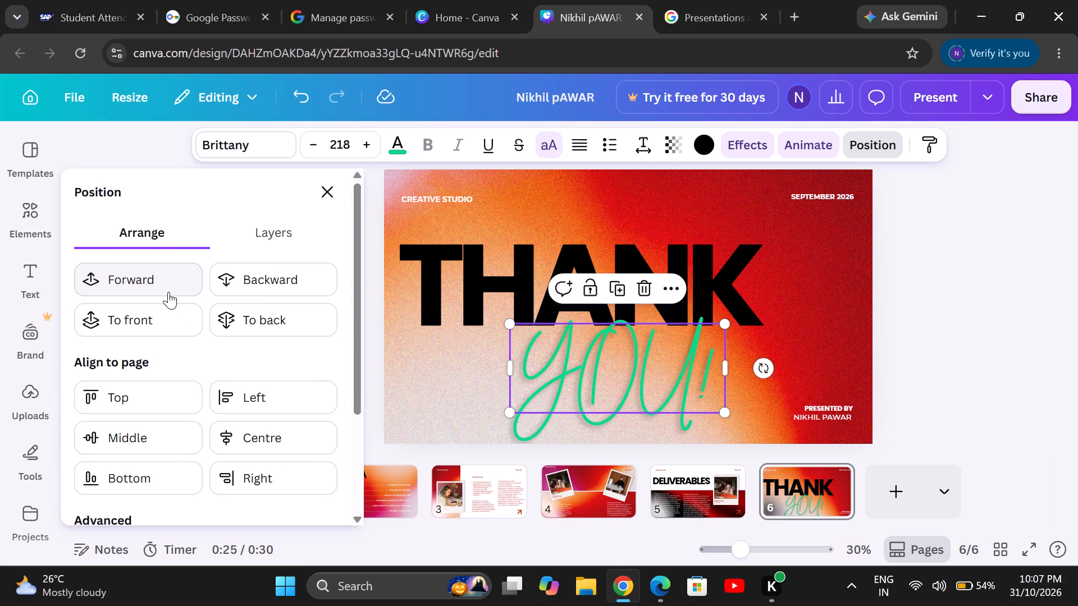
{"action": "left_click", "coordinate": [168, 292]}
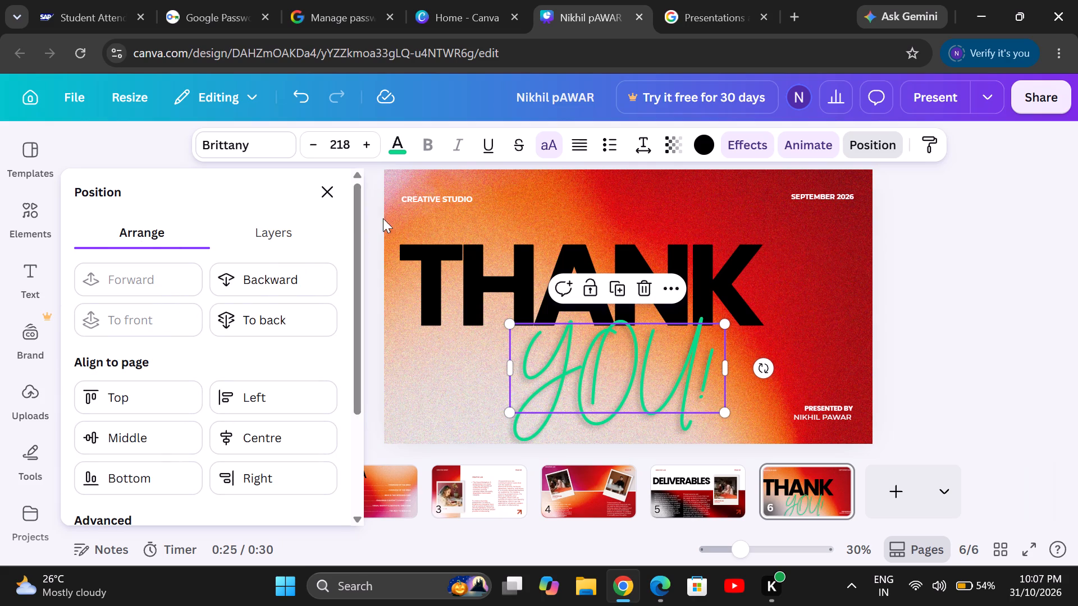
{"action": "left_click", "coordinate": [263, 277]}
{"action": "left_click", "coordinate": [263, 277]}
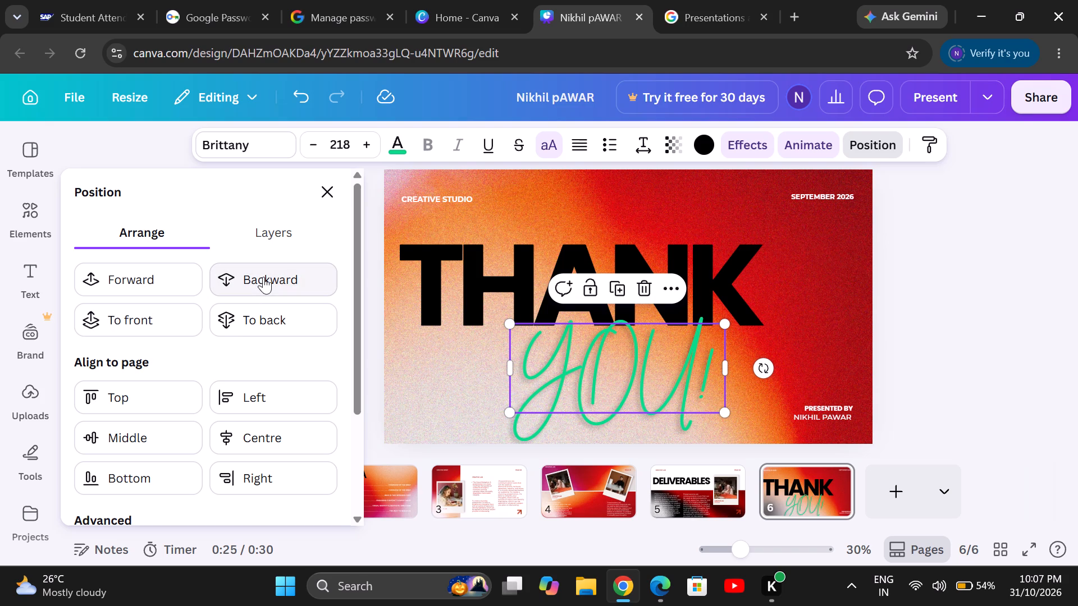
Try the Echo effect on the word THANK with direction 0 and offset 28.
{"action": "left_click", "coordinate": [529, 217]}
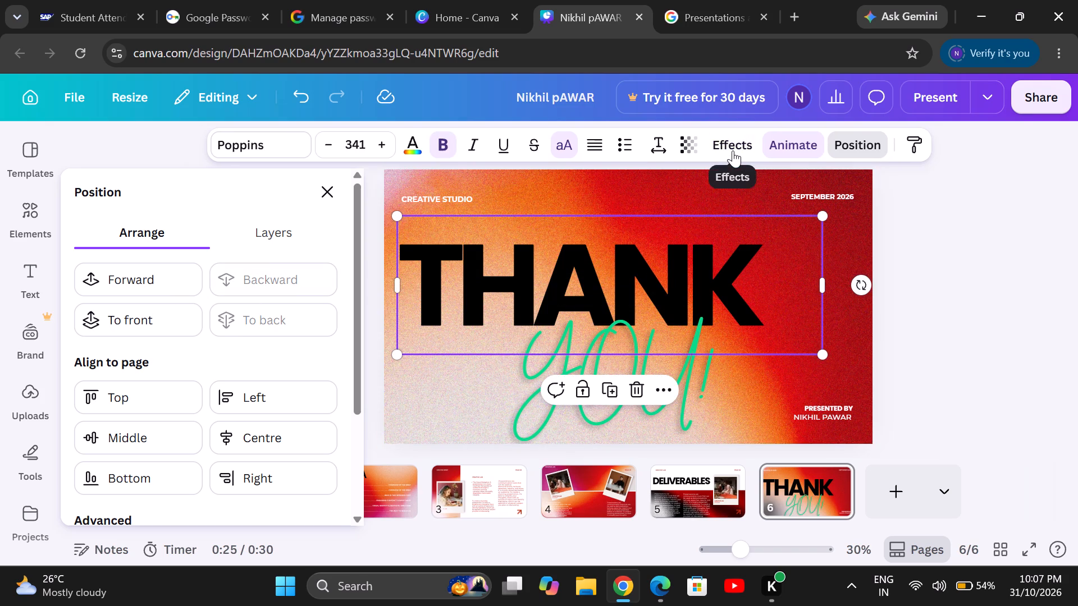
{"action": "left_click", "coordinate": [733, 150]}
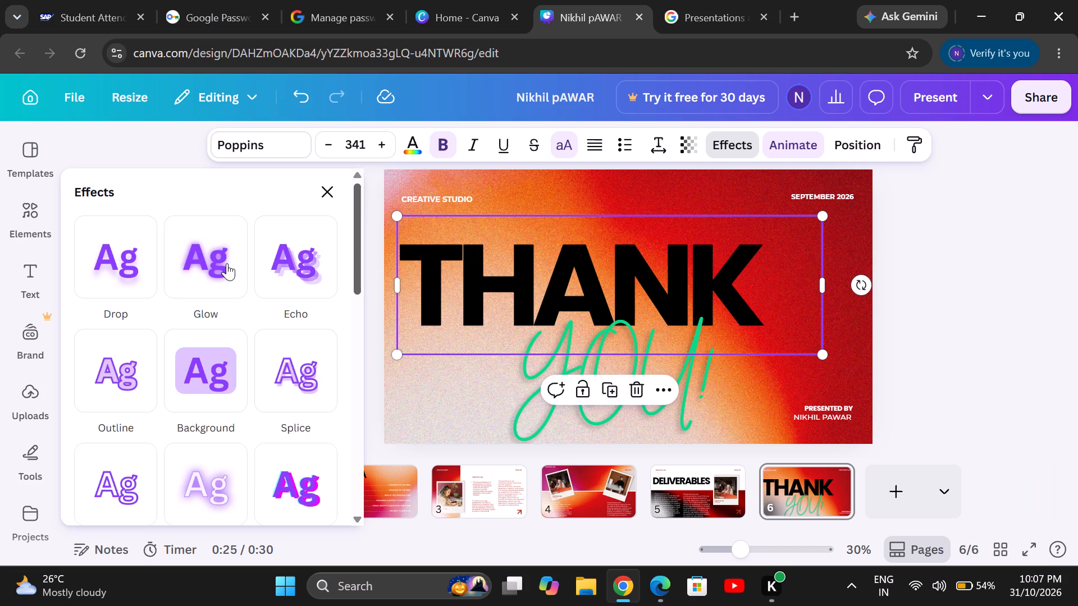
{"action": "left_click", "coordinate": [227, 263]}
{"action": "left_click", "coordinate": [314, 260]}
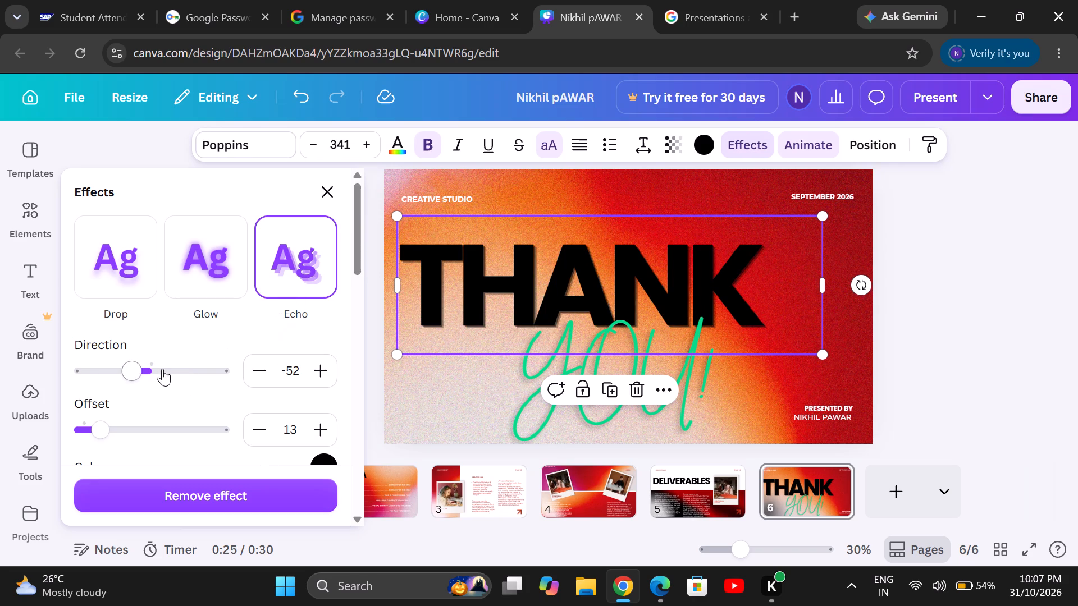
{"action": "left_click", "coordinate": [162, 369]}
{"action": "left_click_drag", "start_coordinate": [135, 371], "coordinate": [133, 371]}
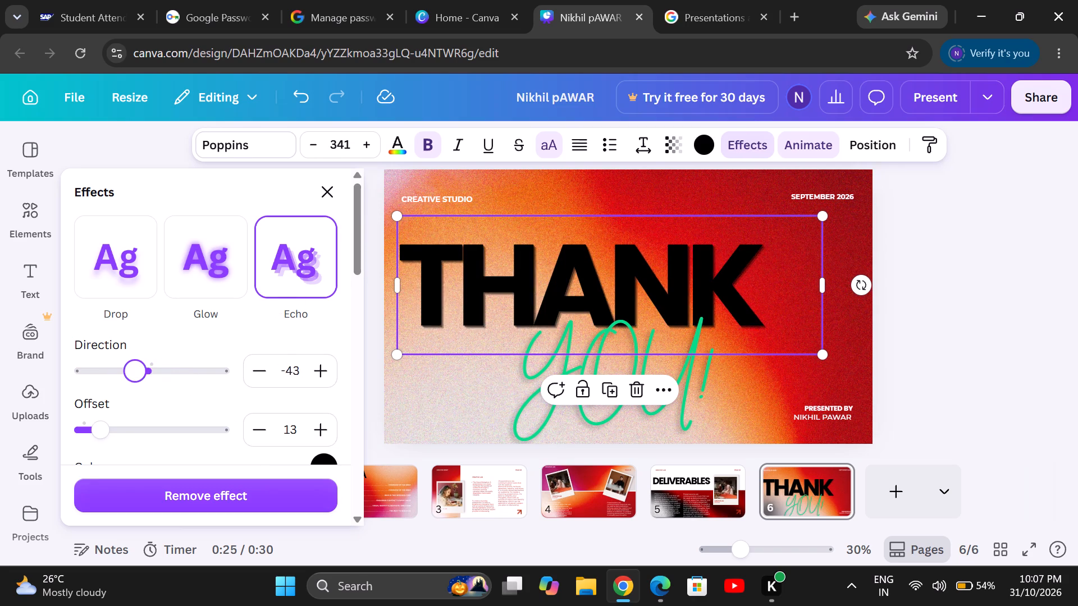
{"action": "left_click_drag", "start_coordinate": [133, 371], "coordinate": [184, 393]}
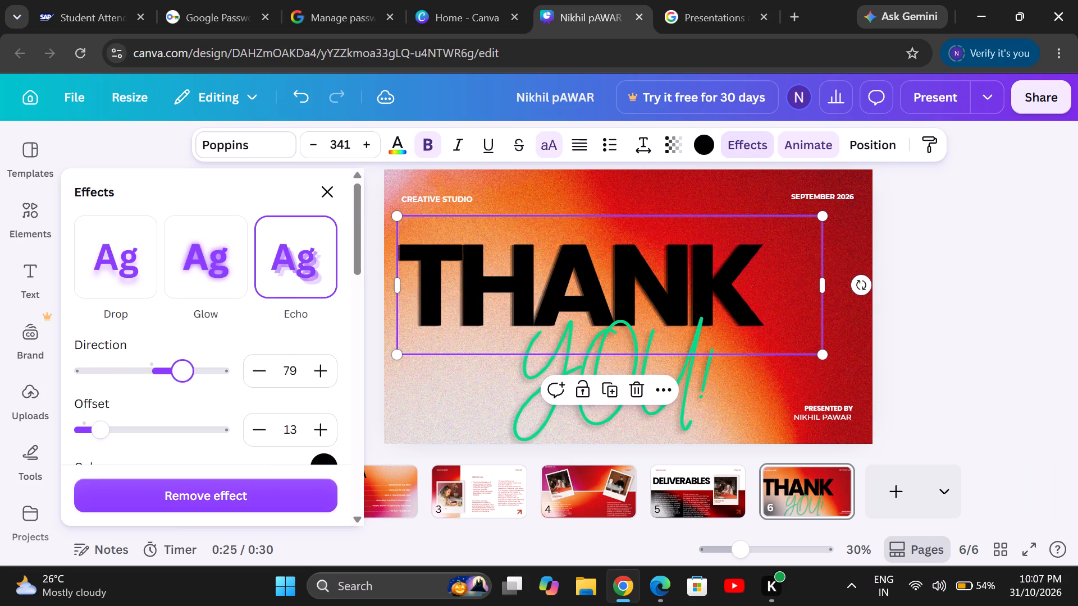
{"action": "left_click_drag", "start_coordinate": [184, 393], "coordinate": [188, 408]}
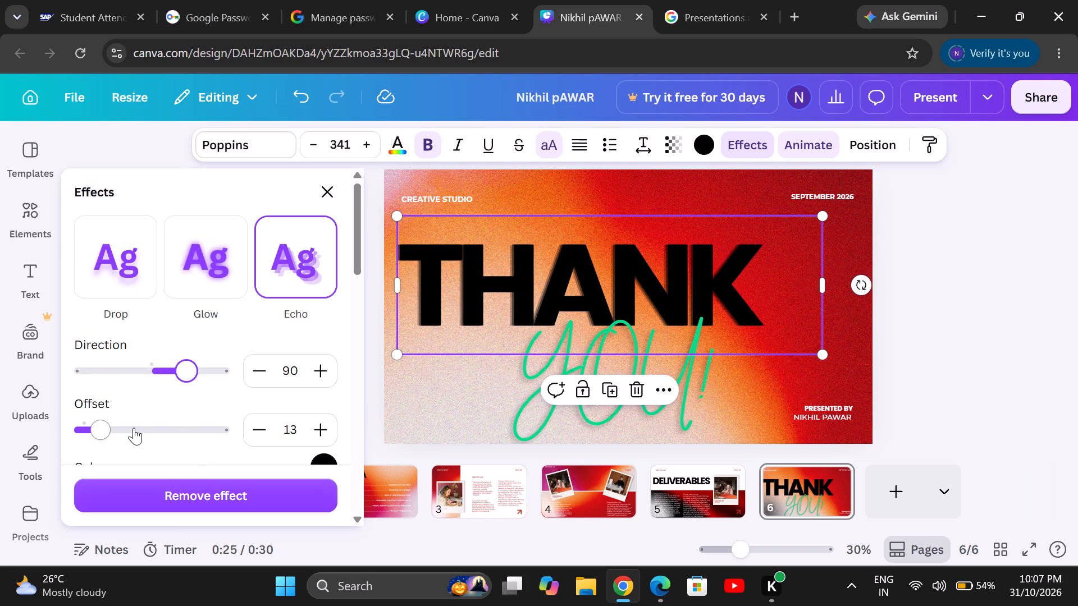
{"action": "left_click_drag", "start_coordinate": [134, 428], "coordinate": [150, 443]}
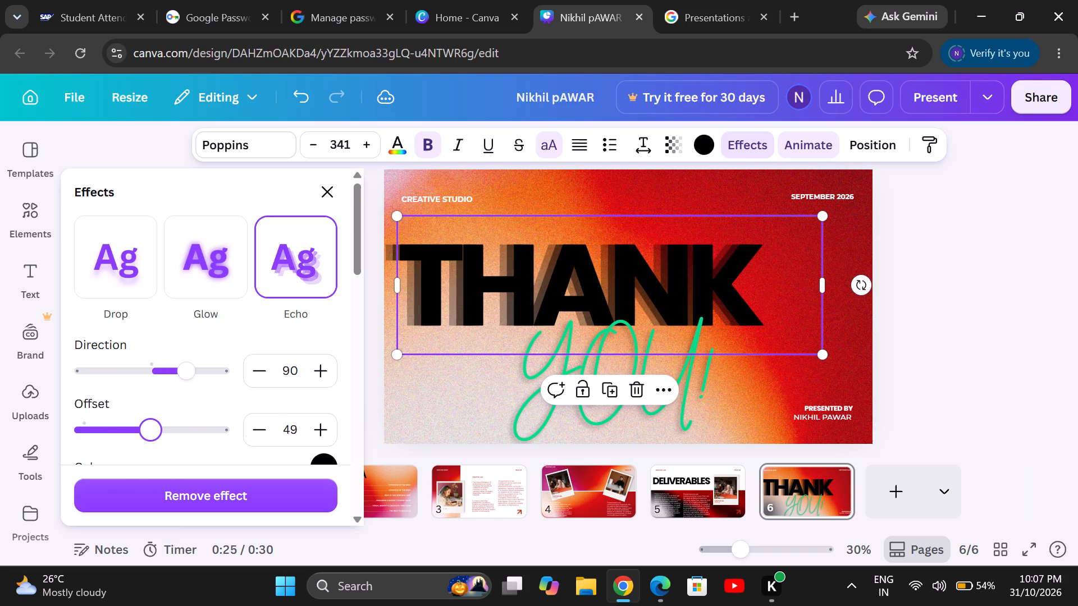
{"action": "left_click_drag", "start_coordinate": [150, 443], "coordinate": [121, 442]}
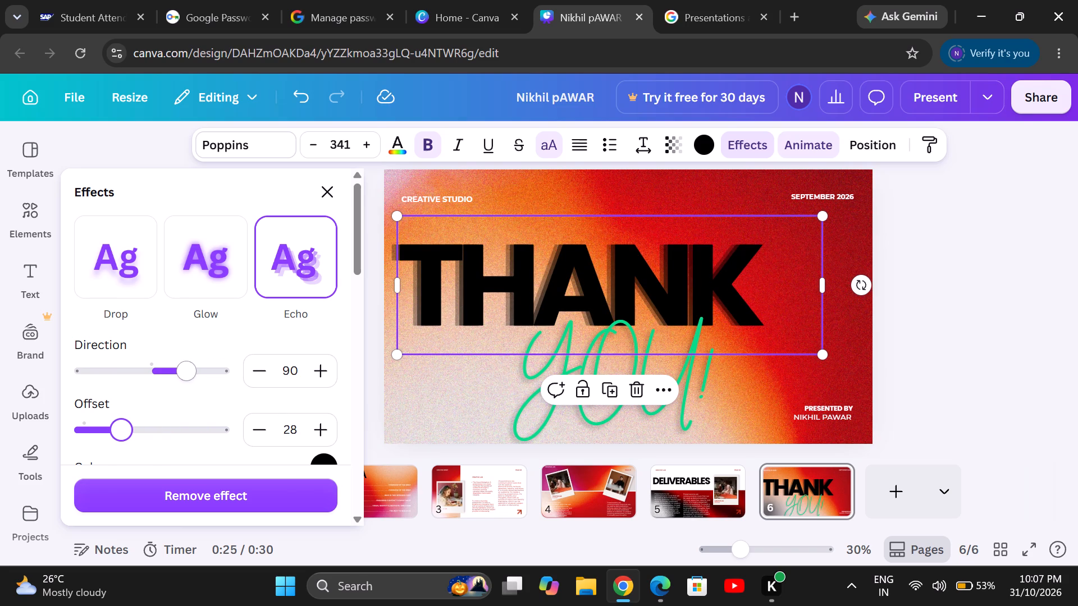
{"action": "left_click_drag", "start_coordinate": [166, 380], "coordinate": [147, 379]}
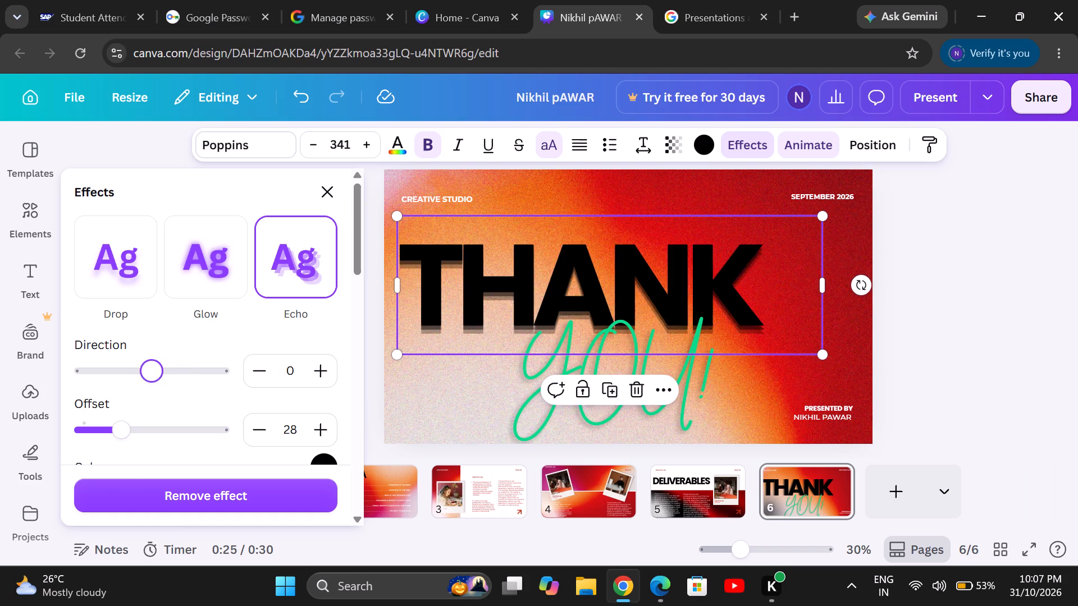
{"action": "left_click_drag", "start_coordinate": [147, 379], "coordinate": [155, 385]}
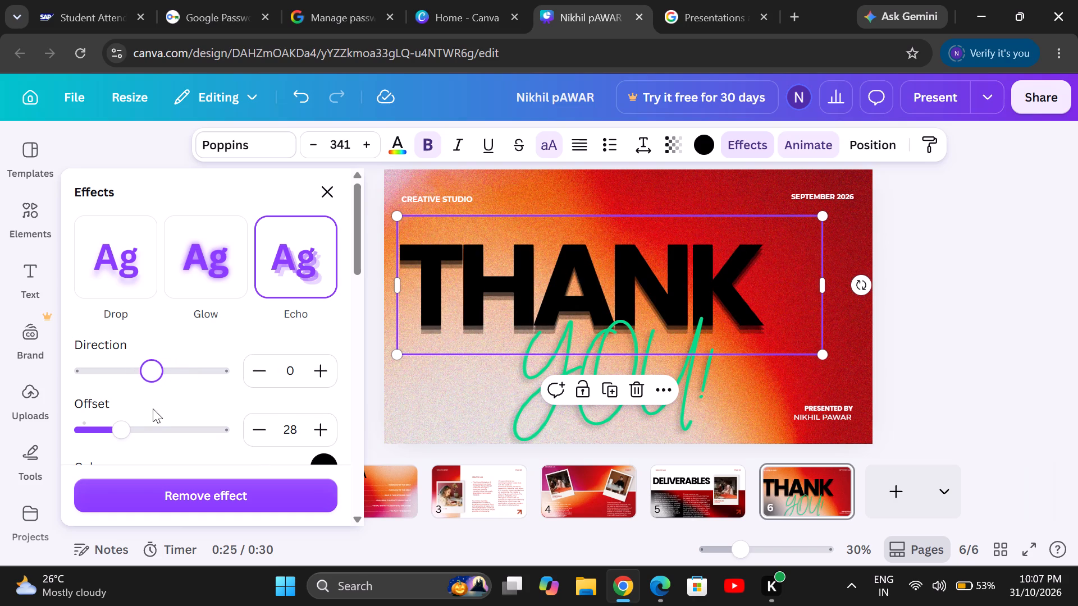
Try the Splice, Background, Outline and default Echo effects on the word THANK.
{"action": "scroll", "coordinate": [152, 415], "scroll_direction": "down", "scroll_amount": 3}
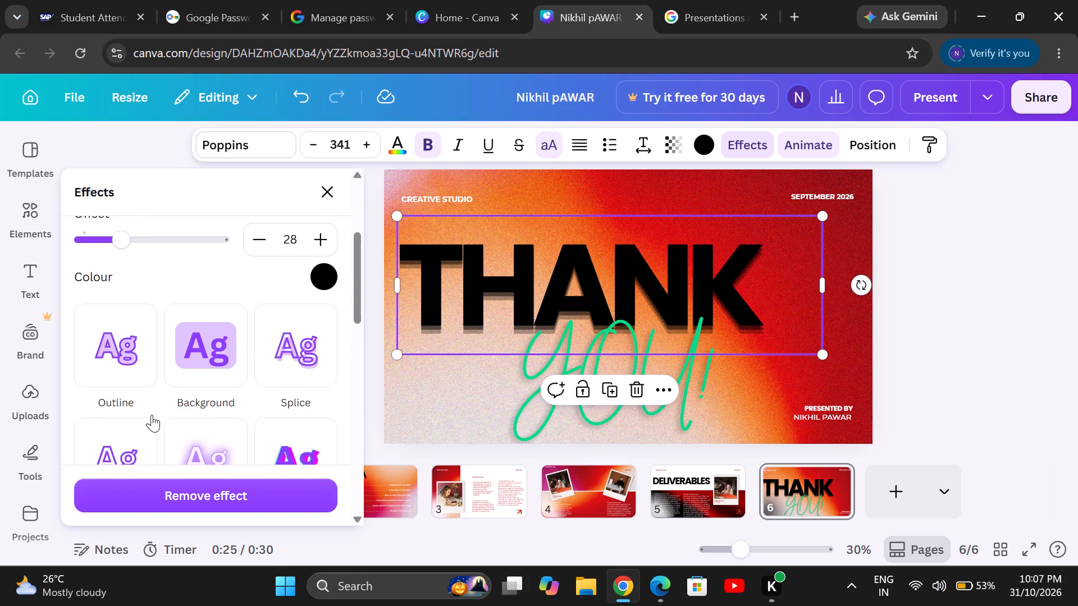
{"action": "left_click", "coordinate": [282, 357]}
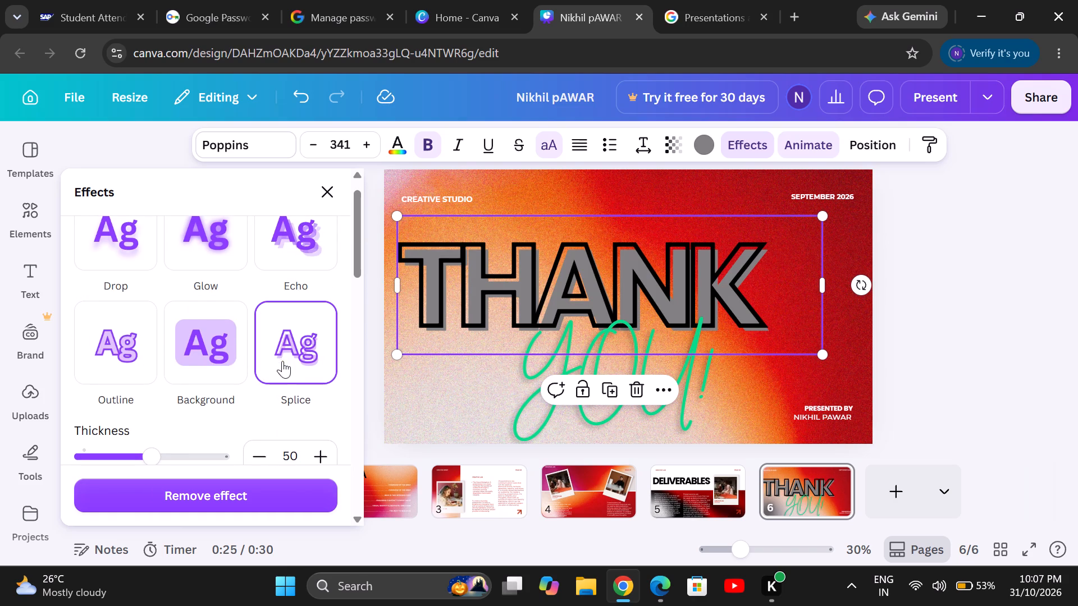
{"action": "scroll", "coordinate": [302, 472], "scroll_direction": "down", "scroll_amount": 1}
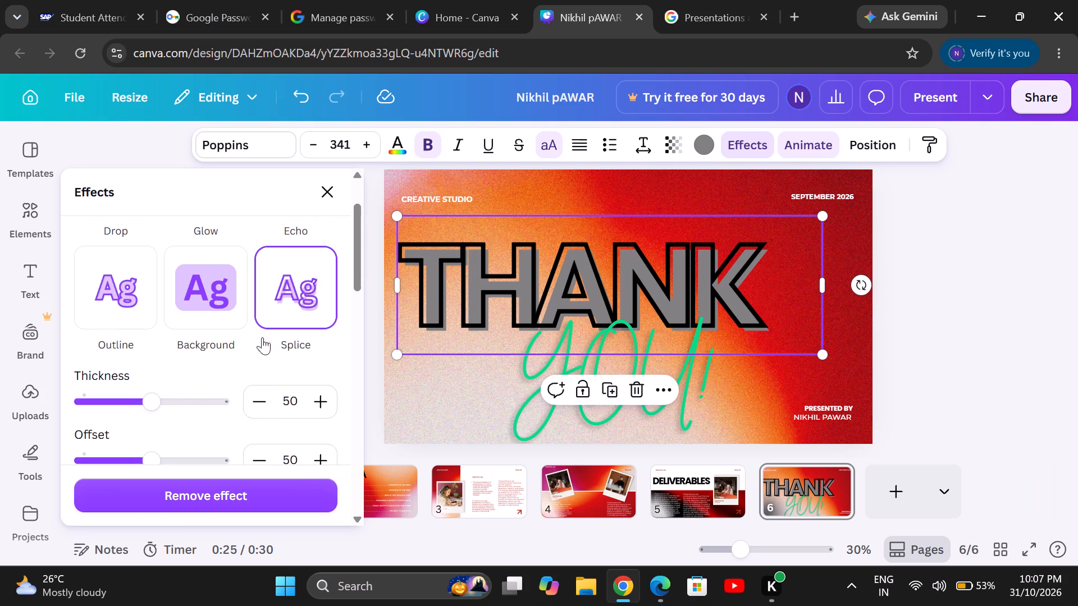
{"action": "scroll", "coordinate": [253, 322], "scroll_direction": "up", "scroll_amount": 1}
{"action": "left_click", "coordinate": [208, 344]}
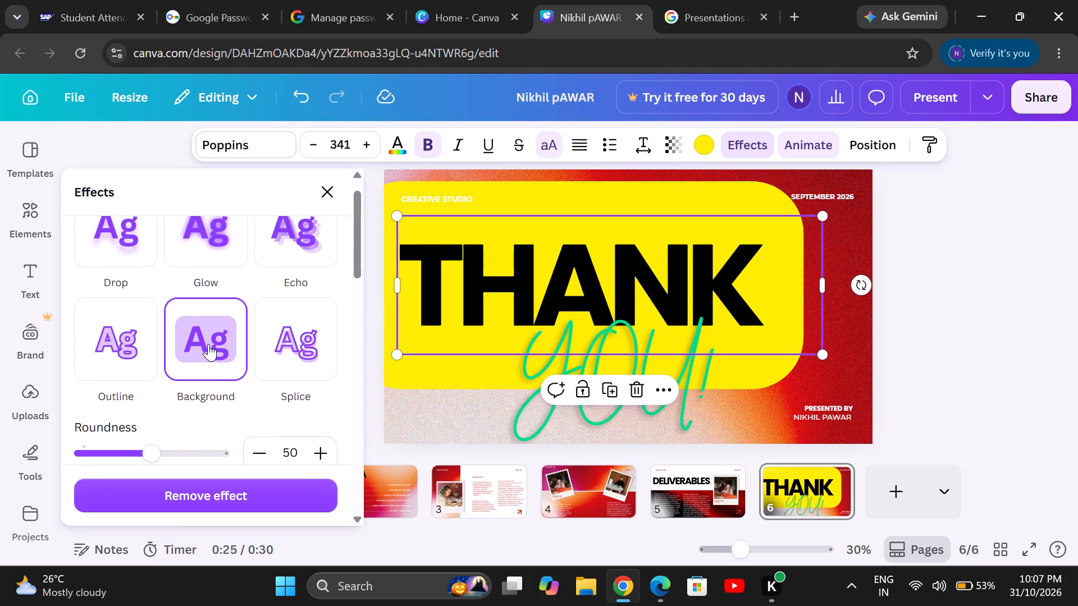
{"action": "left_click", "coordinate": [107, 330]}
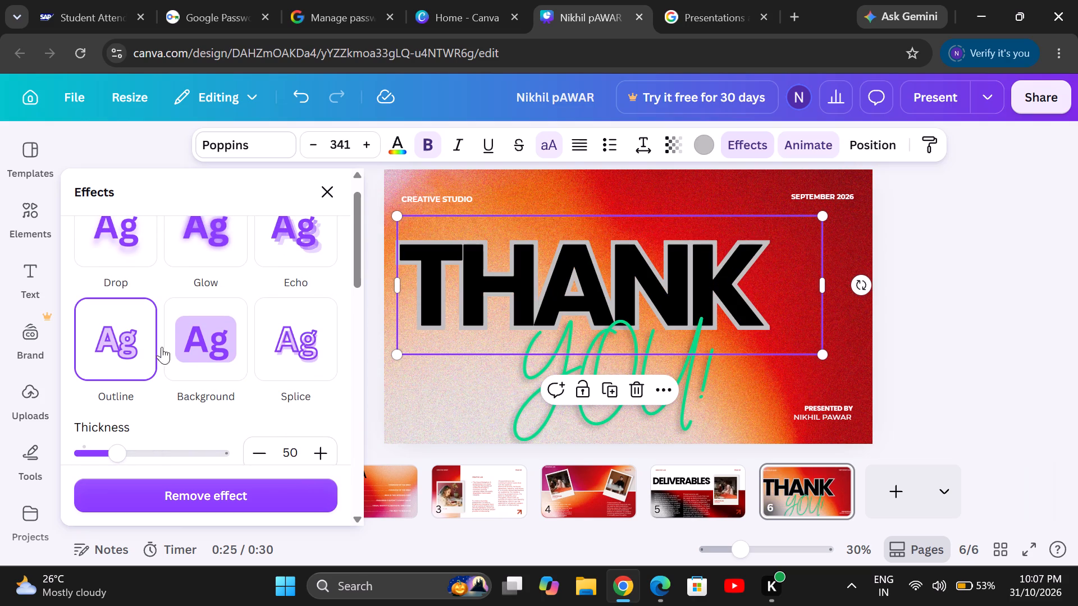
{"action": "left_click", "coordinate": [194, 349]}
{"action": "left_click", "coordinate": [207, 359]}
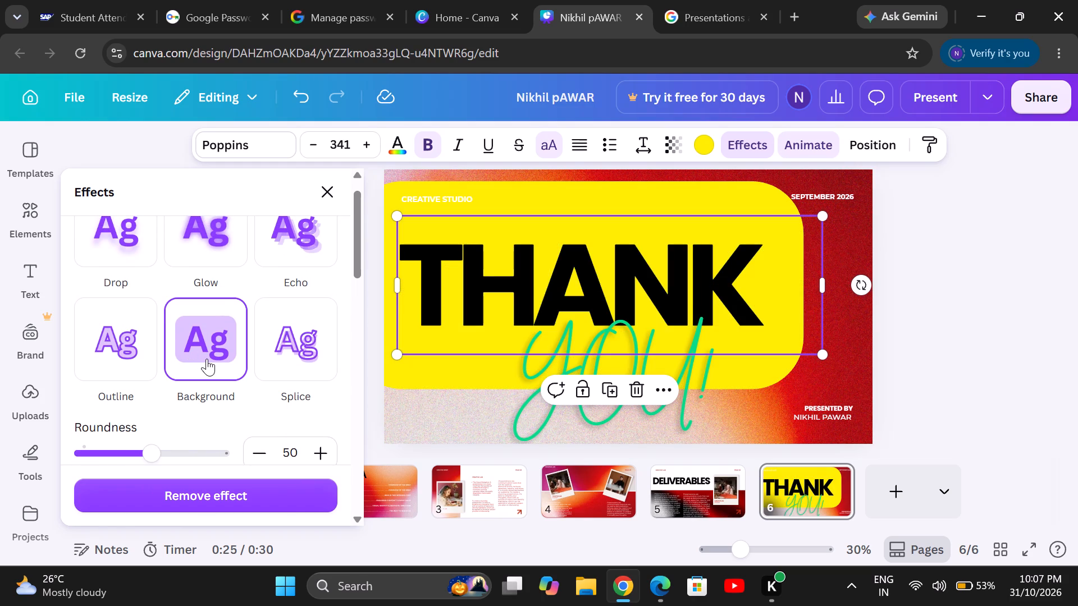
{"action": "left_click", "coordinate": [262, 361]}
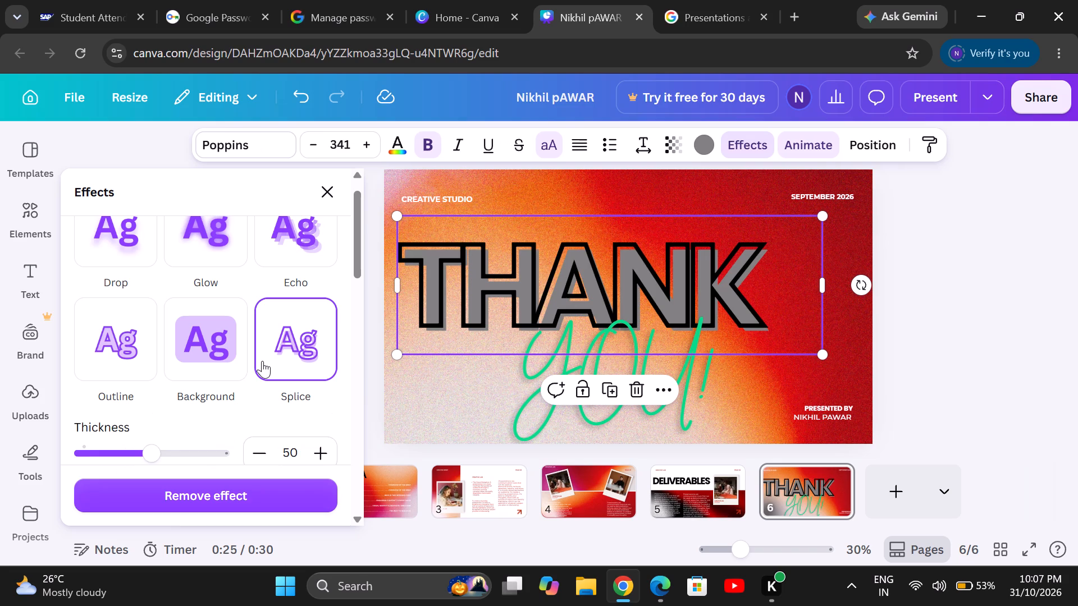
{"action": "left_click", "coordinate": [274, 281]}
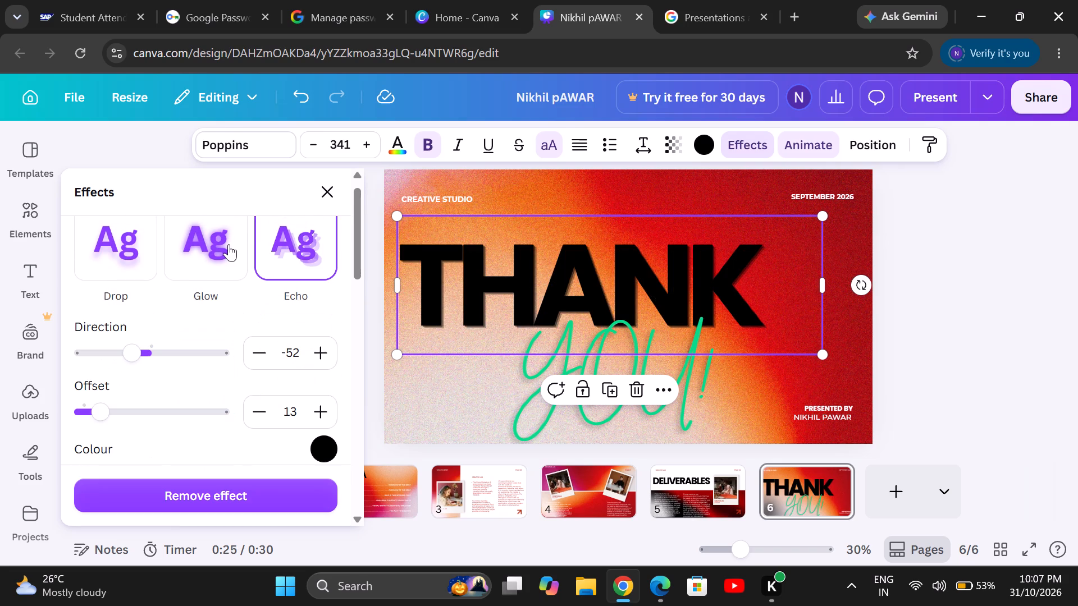
Apply the Glow text effect to the word THANK.
{"action": "left_click", "coordinate": [229, 244]}
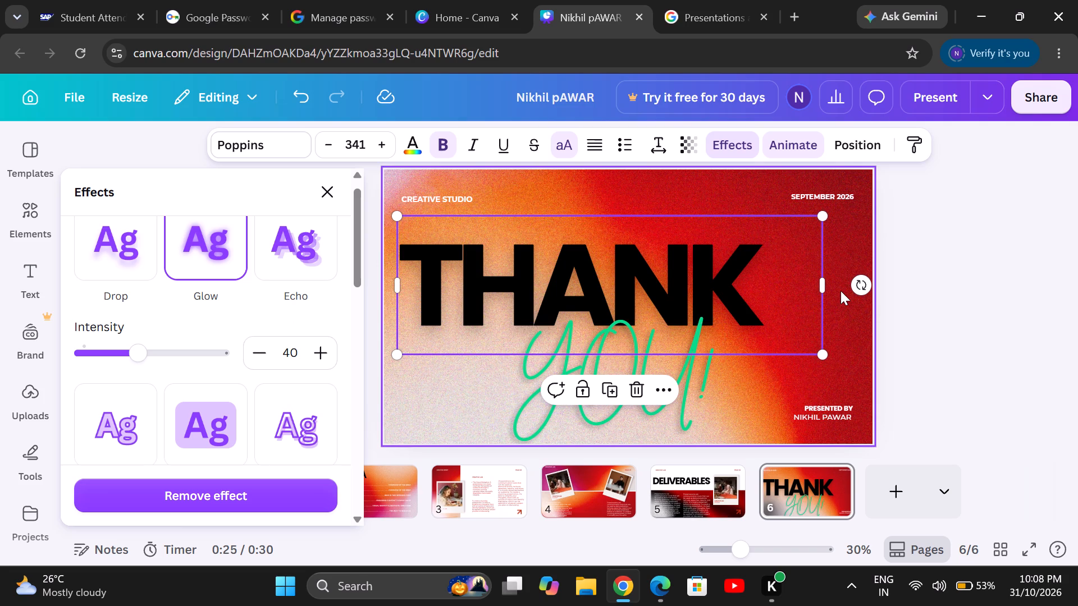
{"action": "left_click", "coordinate": [892, 406]}
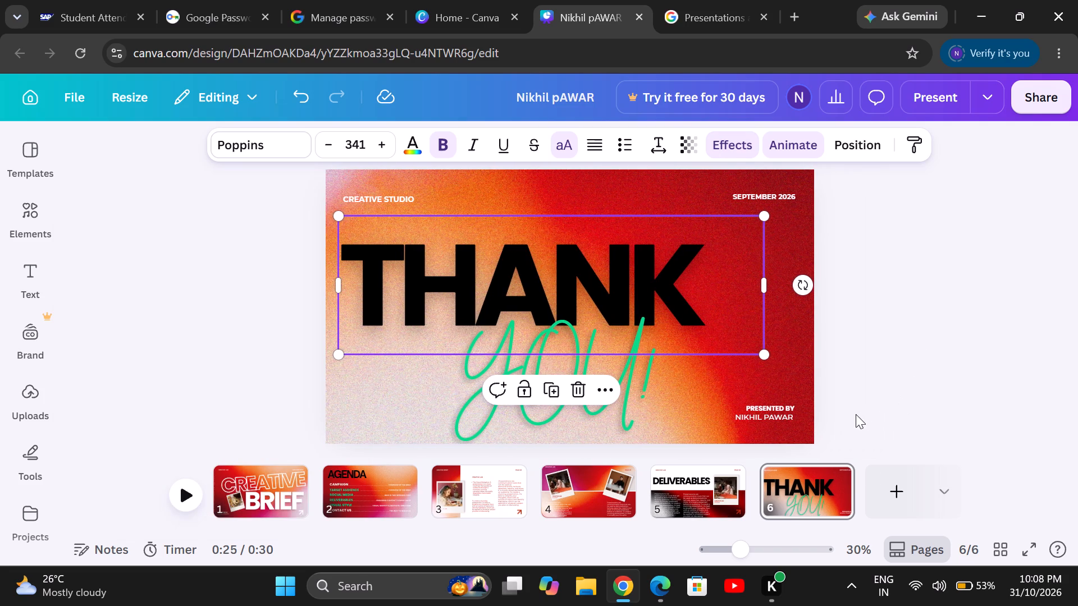
Preview the THANK YOU! closing page in full screen and return to the editor.
{"action": "left_click_drag", "start_coordinate": [750, 538], "coordinate": [768, 552]}
{"action": "left_click_drag", "start_coordinate": [768, 552], "coordinate": [747, 553]}
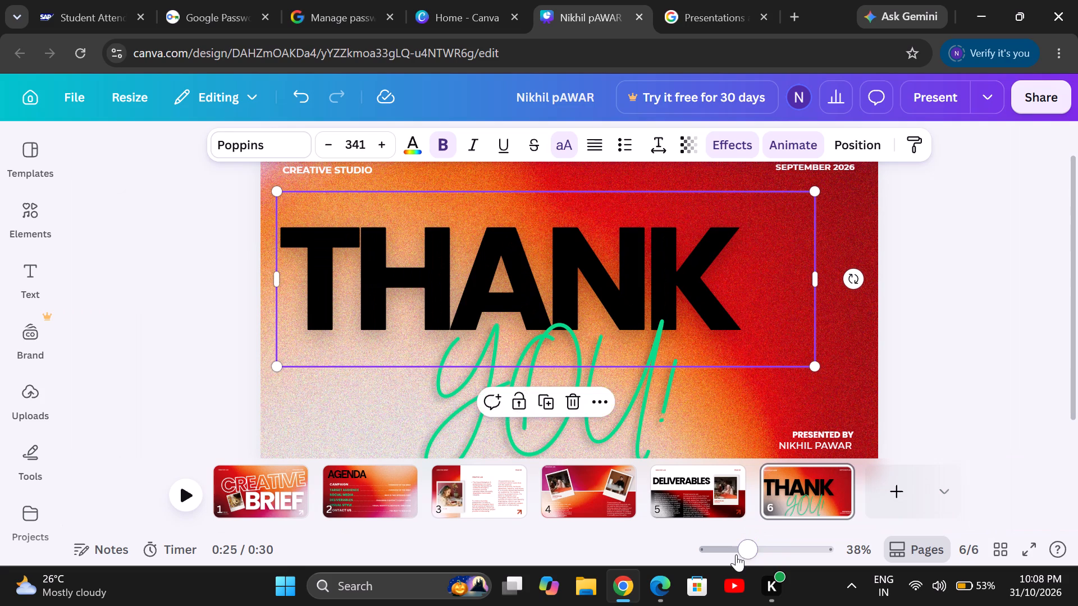
{"action": "left_click", "coordinate": [1022, 550]}
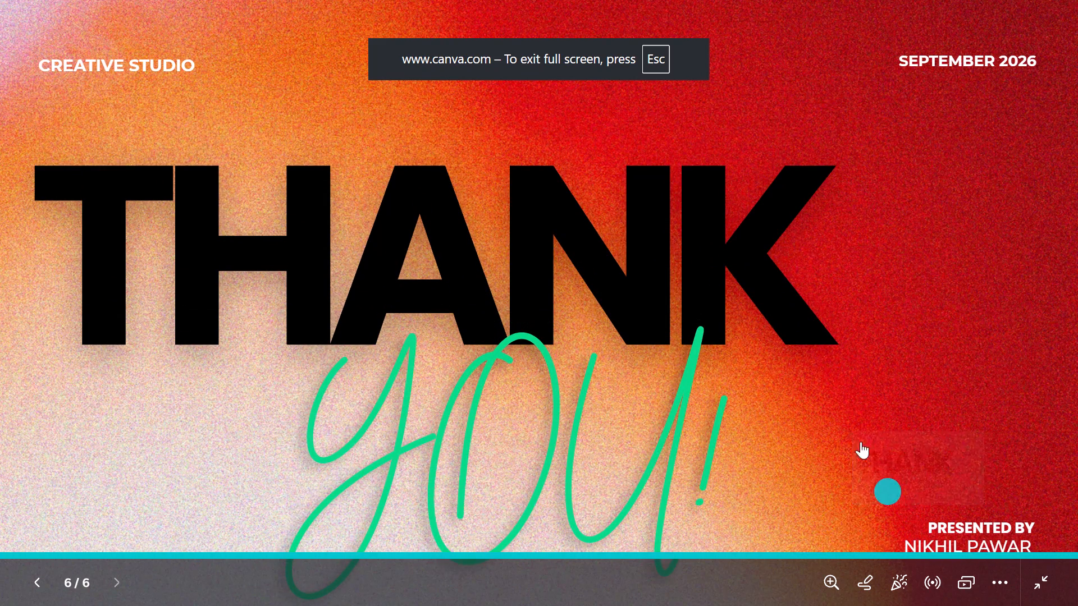
{"action": "left_click", "coordinate": [1047, 583]}
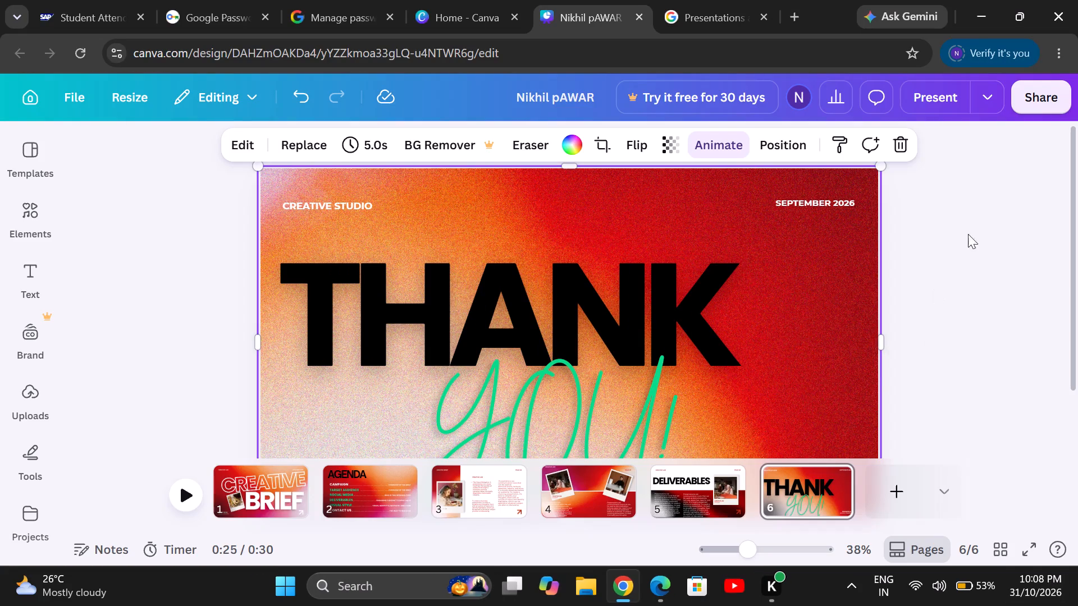